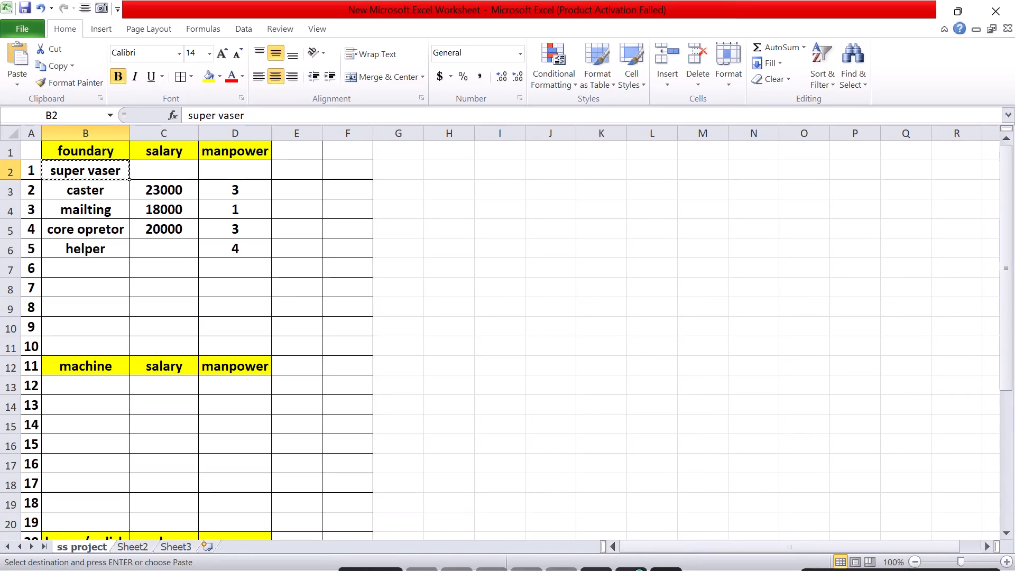
Switch to Google Translate in Chrome, enter "super vaser", and swap the languages until its Hindi rendering is the source text.
left_click(596, 549)
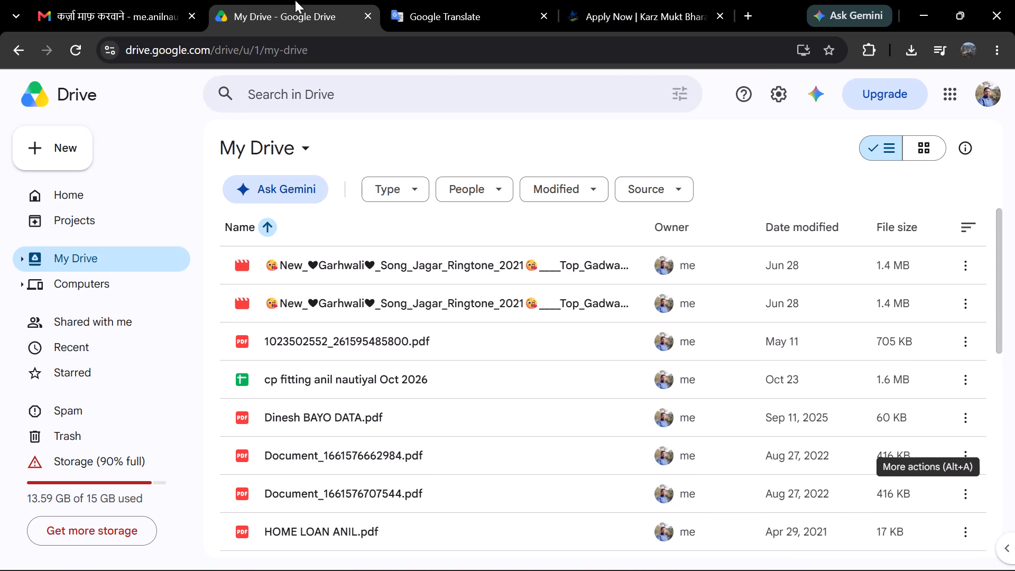
left_click(468, 15)
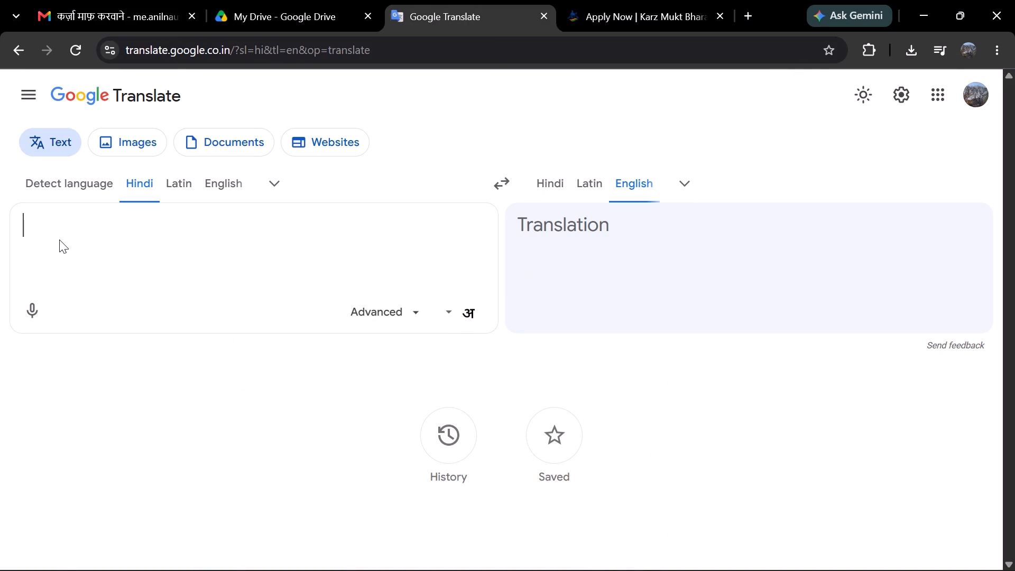
key("ctrl+v")
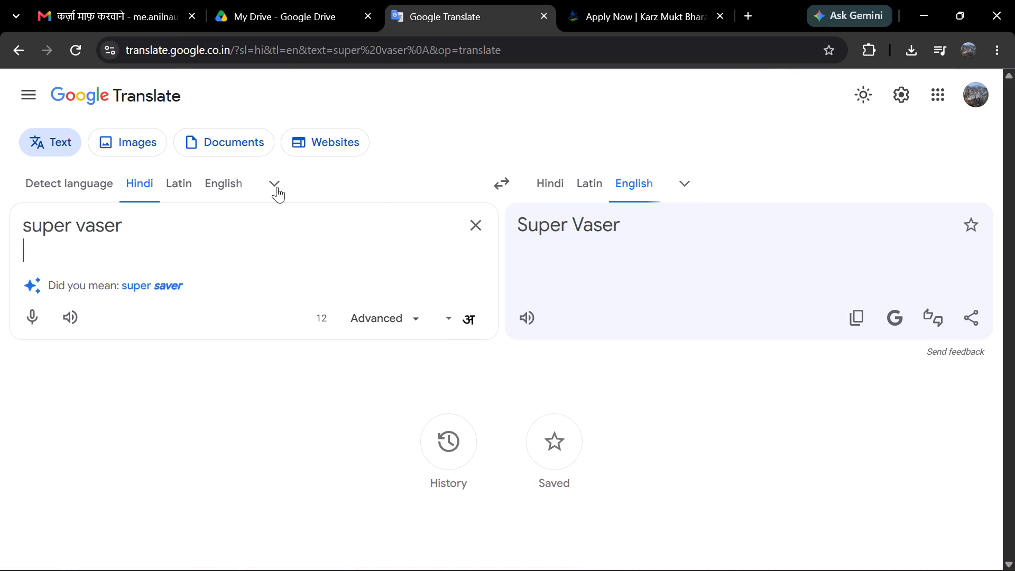
left_click(505, 182)
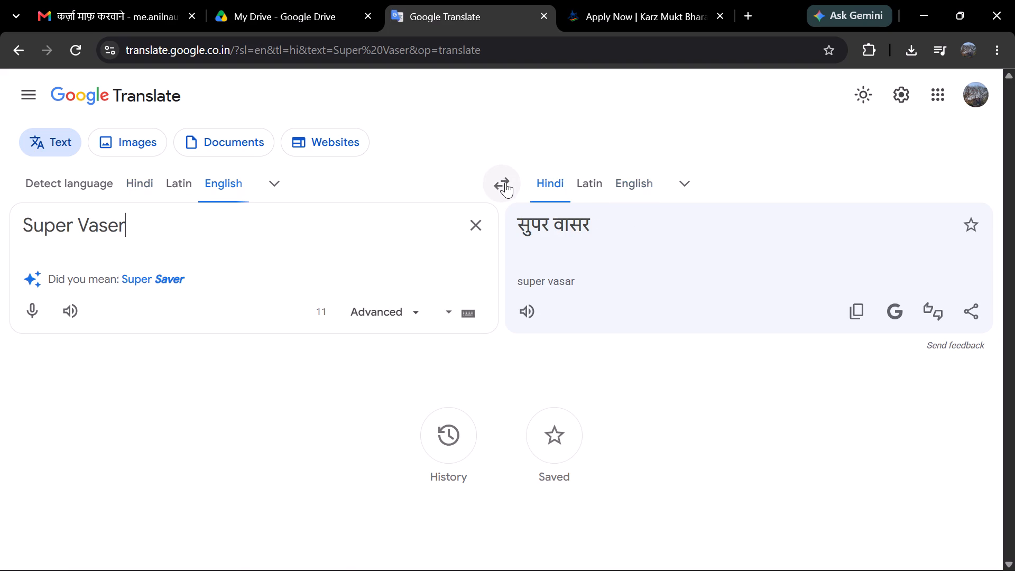
left_click(505, 186)
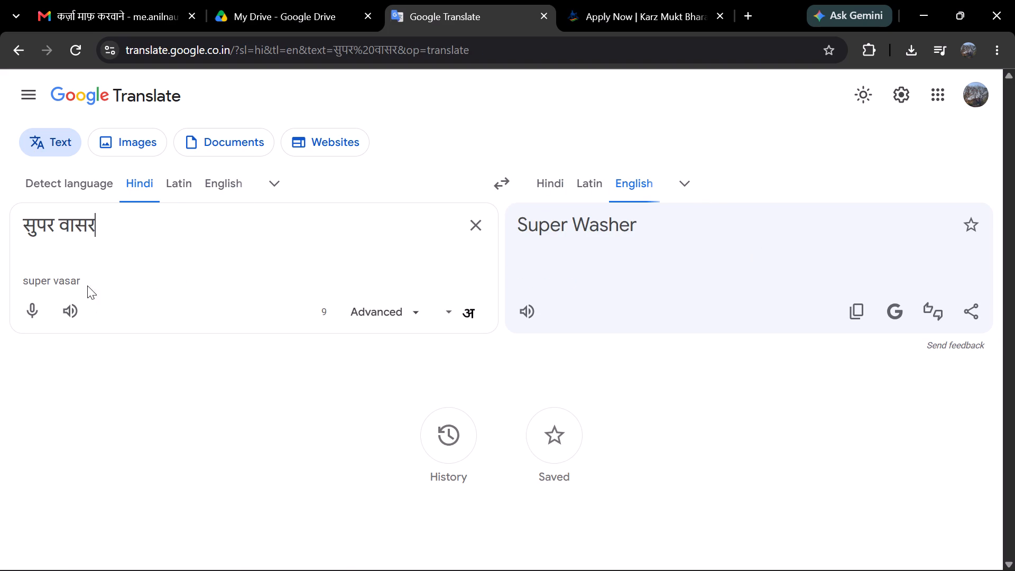
Replace the second Hindi word with वाज़र and accept the suggested spelling सुपरवाइजर as the source text.
left_click_drag(61, 224, 176, 231)
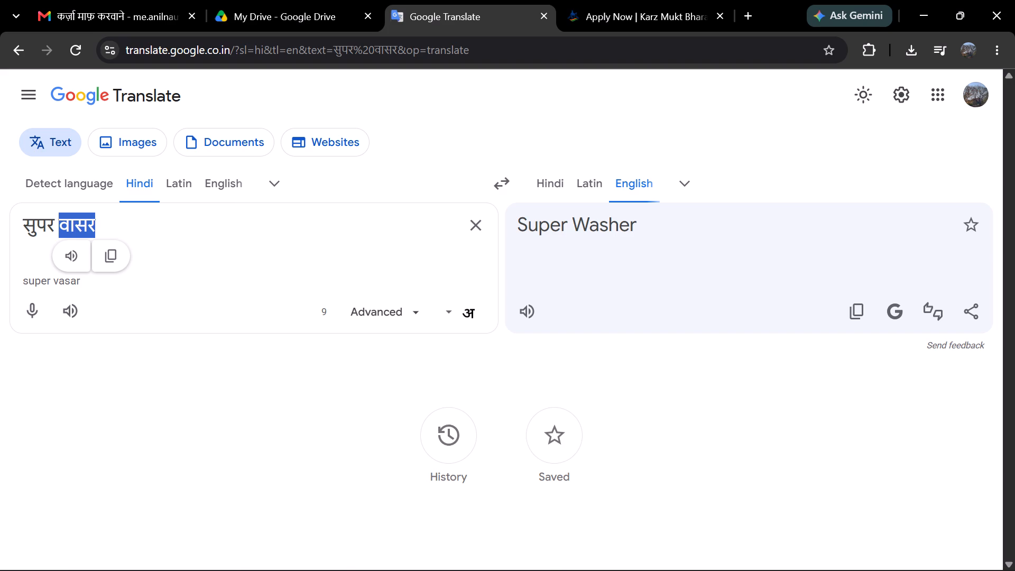
type("wa")
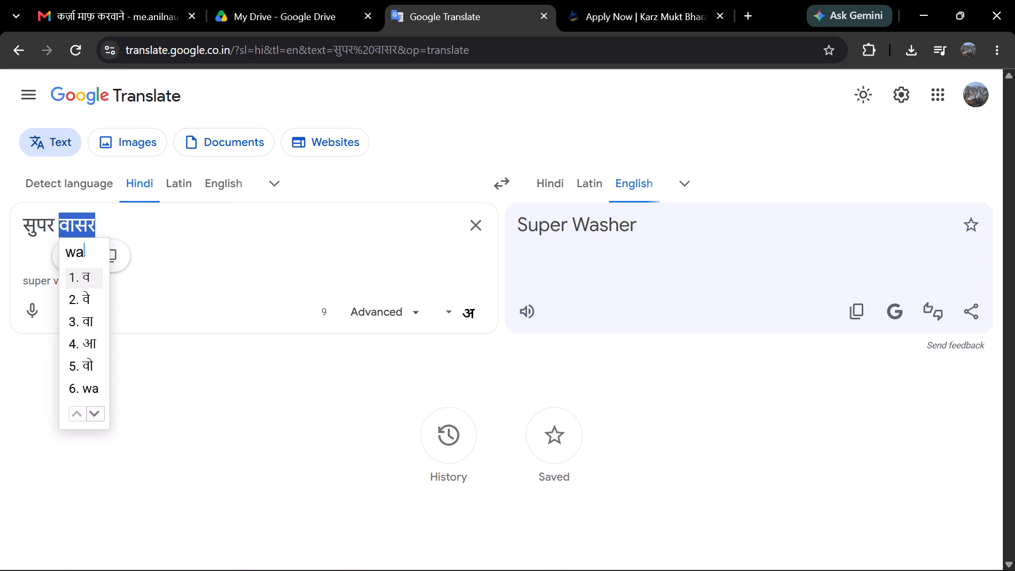
type("zer")
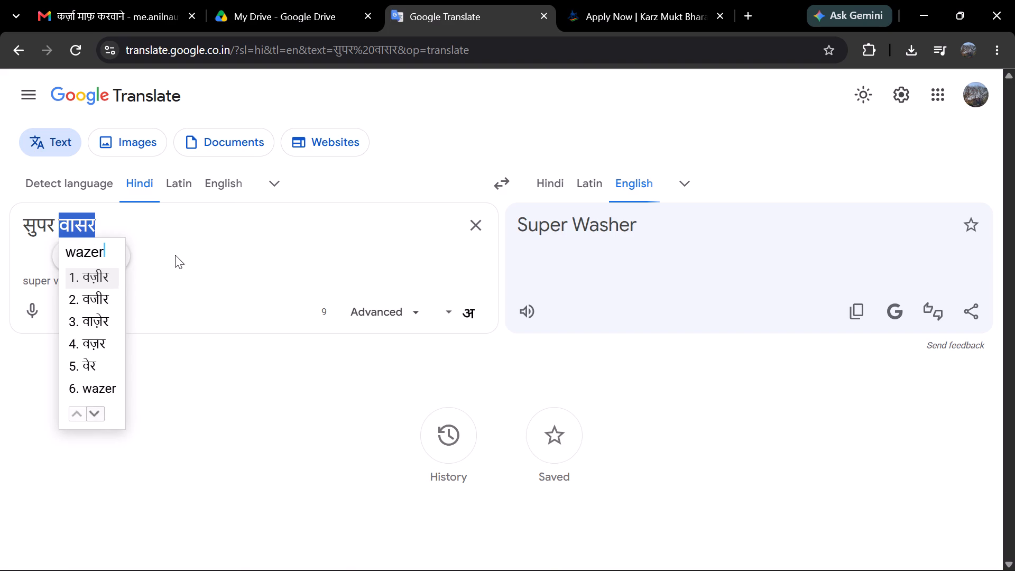
key("BackSpace")
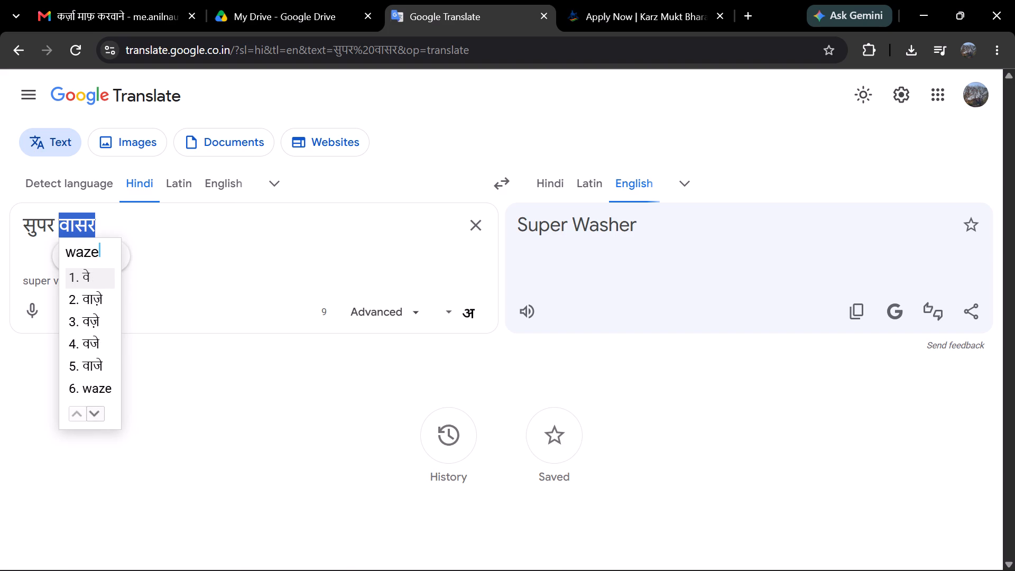
key("BackSpace")
type("ar")
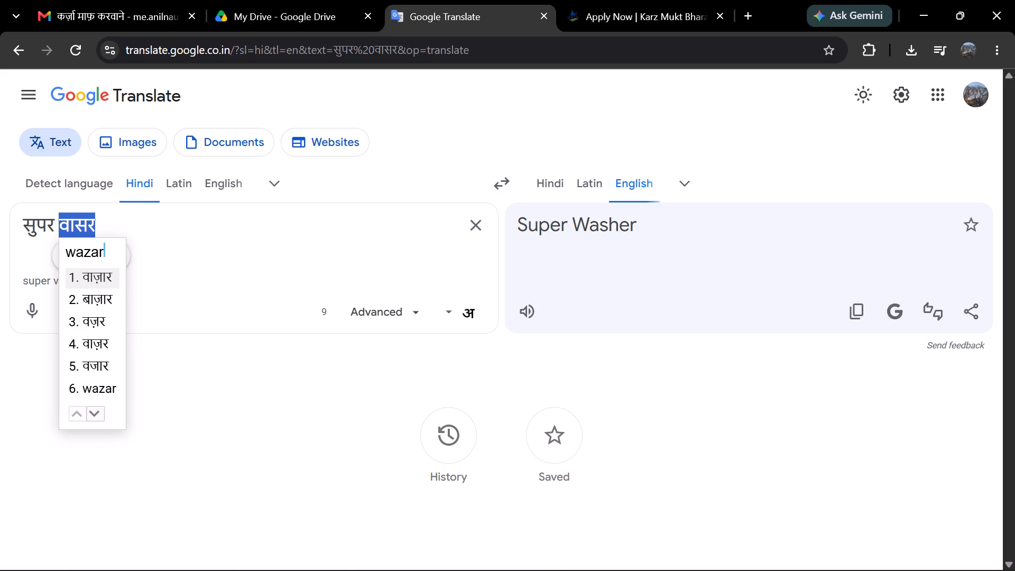
left_click(104, 347)
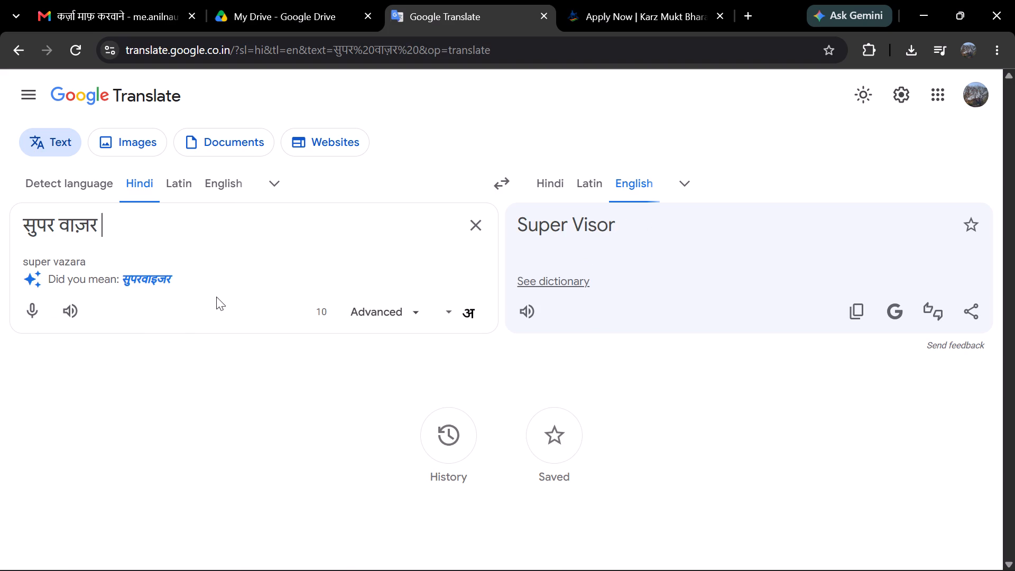
left_click(146, 279)
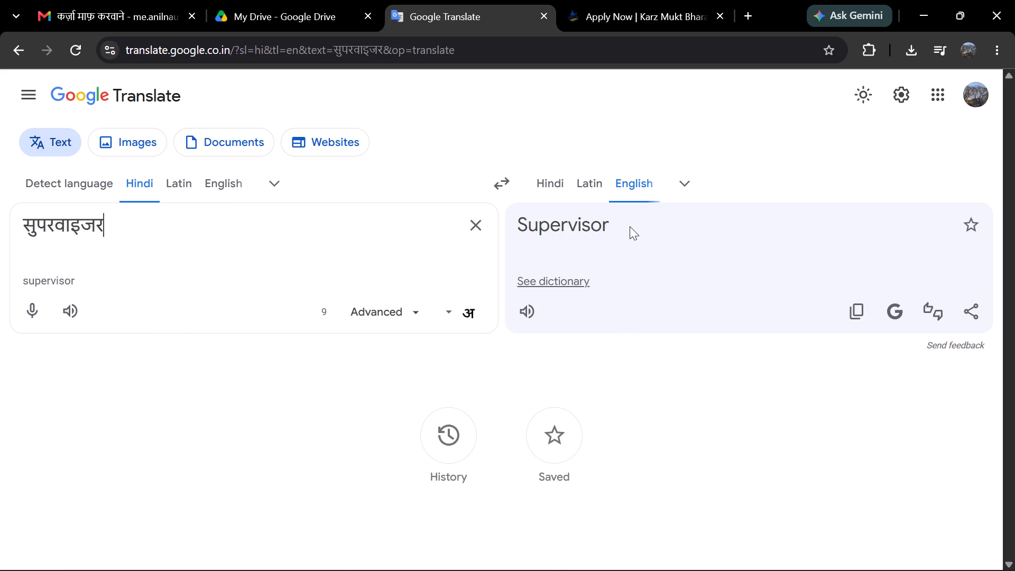
Copy the English translation "Supervisor" and paste it over "super vaser" in cell B2 of the Excel sheet.
double_click(630, 226)
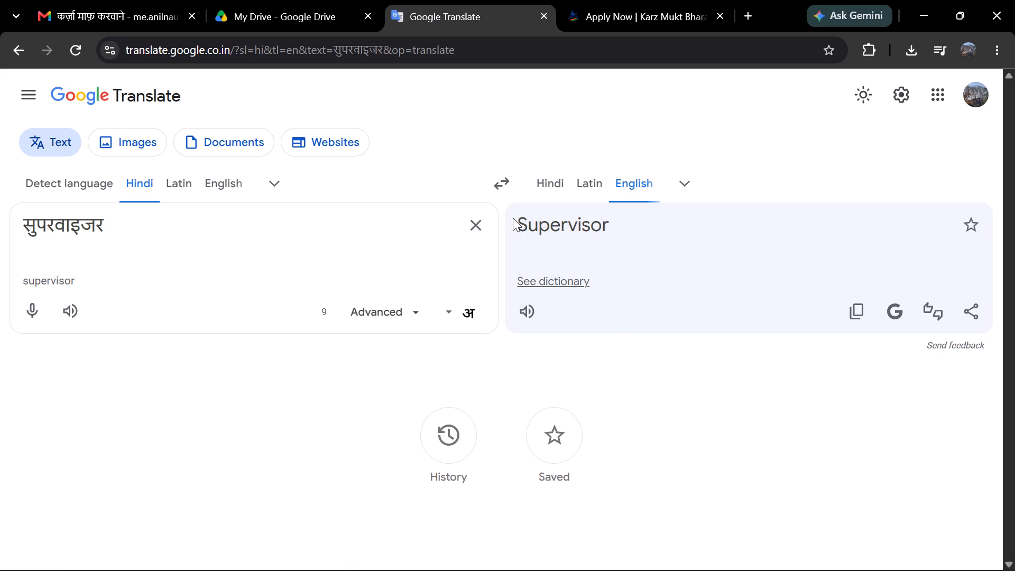
double_click(514, 226)
key("ctrl+c")
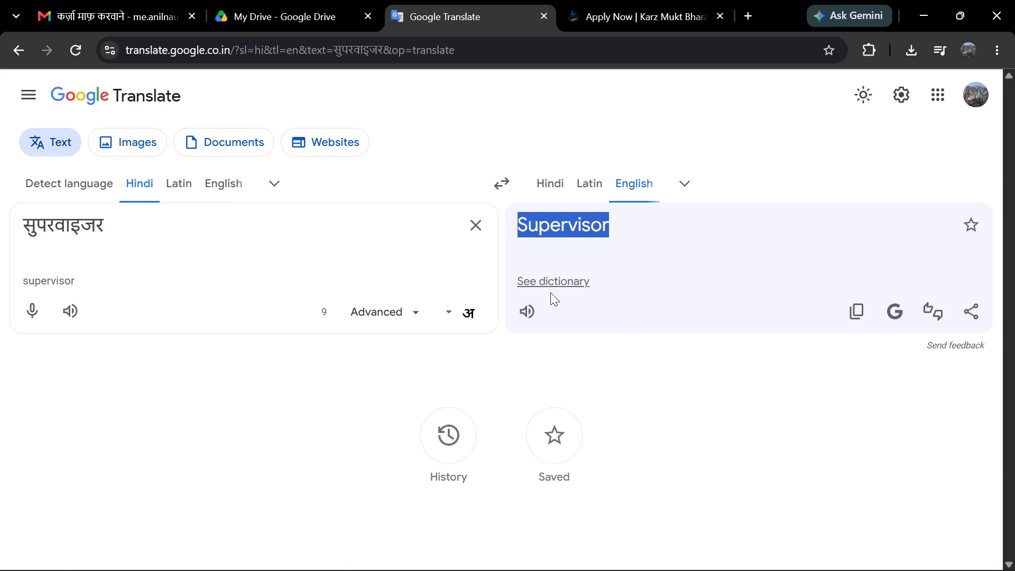
key("alt+Tab")
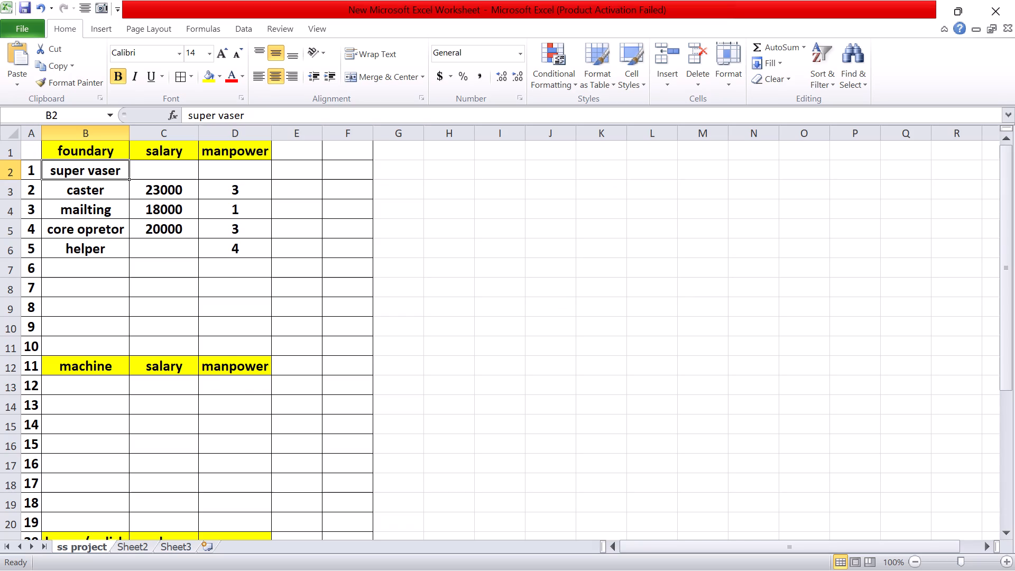
left_click(84, 172)
right_click(84, 172)
left_click(120, 231)
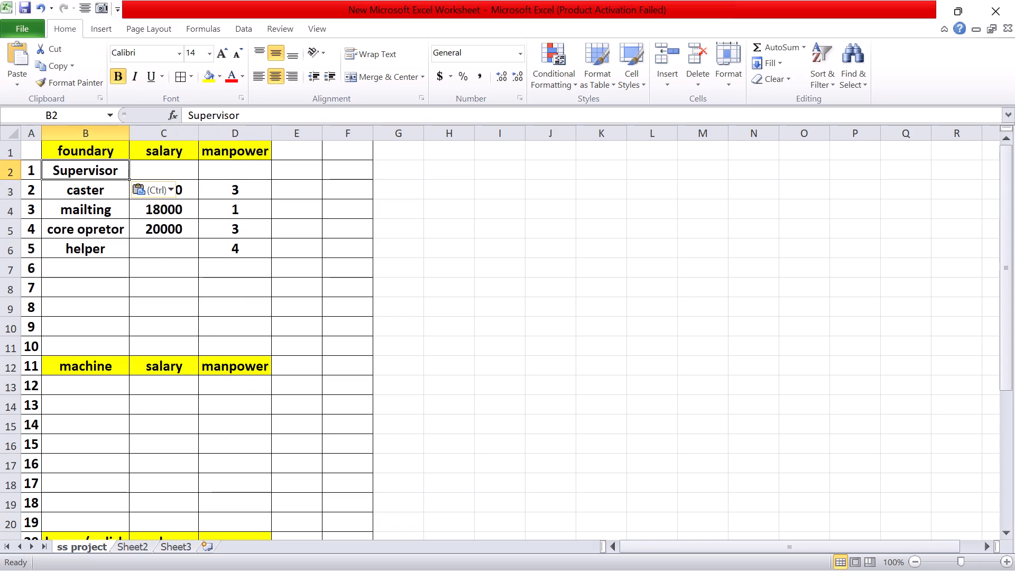
Paste "Supervisor" into cell B13 as the first role under the machine heading.
left_click(102, 388)
right_click(102, 388)
left_click(136, 181)
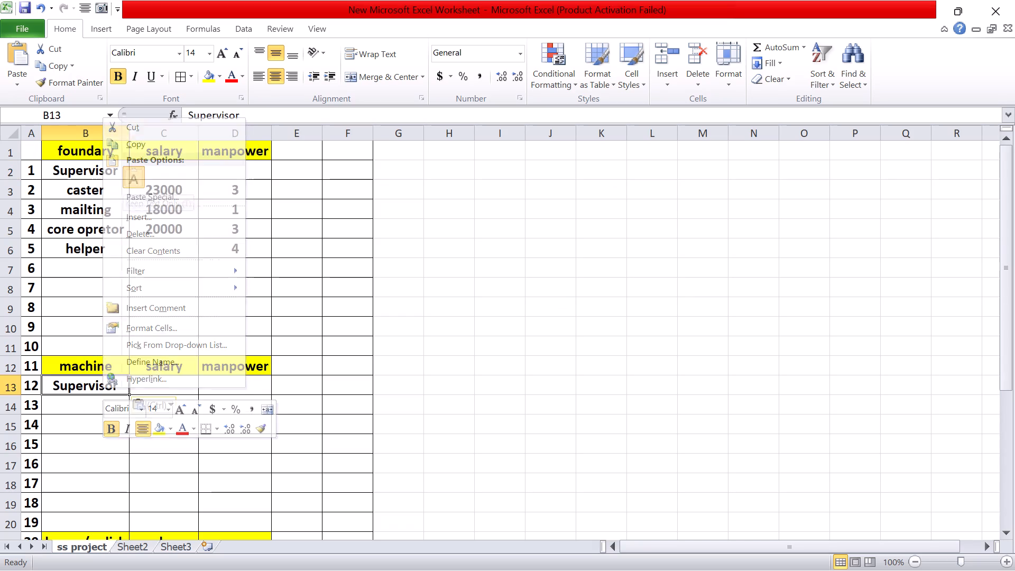
left_click_drag(279, 432, 279, 428)
Enter a salary of 35000 and a manpower of 1 for the foundary Supervisor in row 2.
left_click(170, 176)
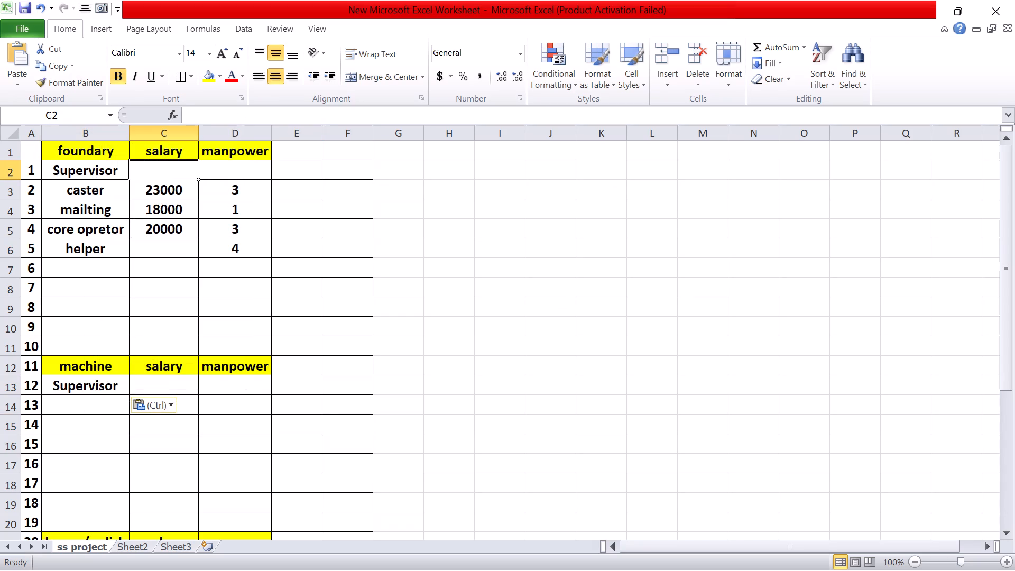
type("35")
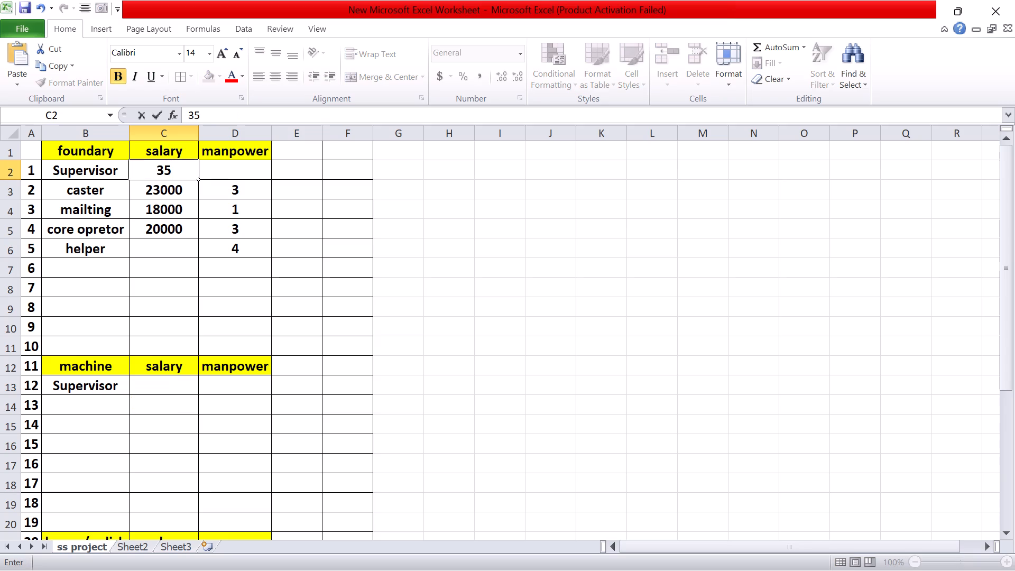
type("000")
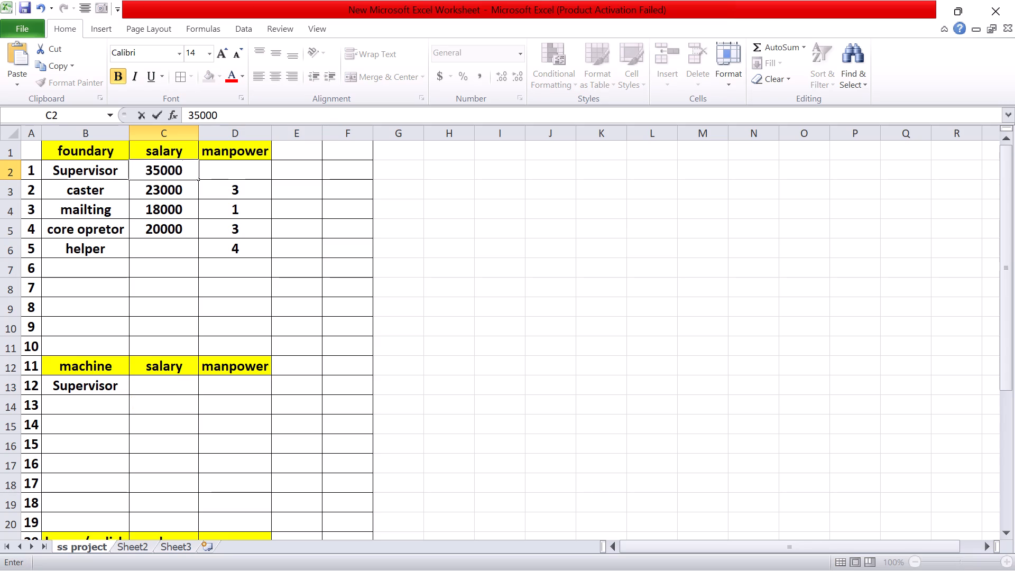
left_click(234, 169)
key("1")
left_click(315, 213)
Enter the formula =C2*D2 in cell E2 to multiply the Supervisor's salary by manpower.
left_click(301, 170)
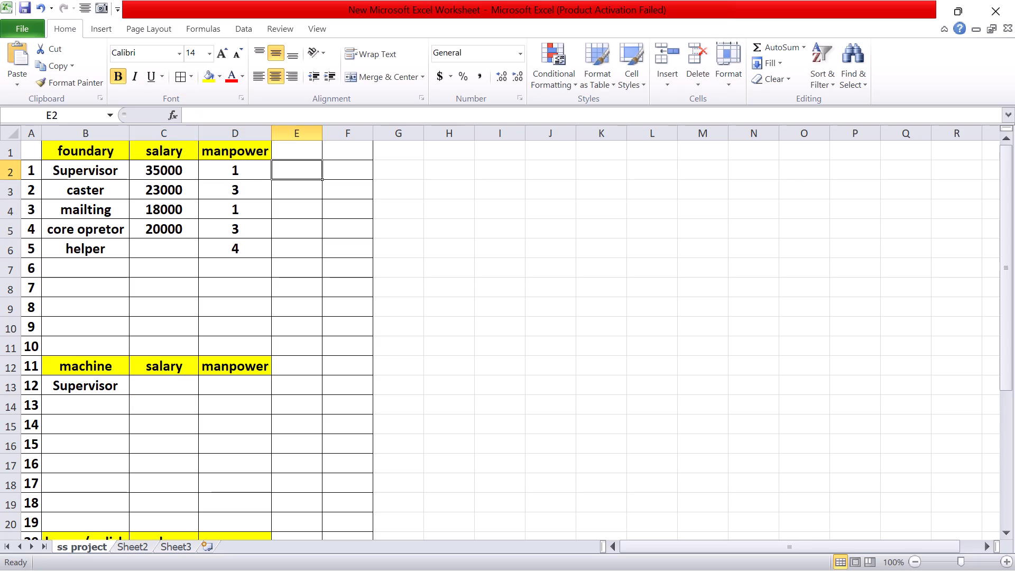
key("equal")
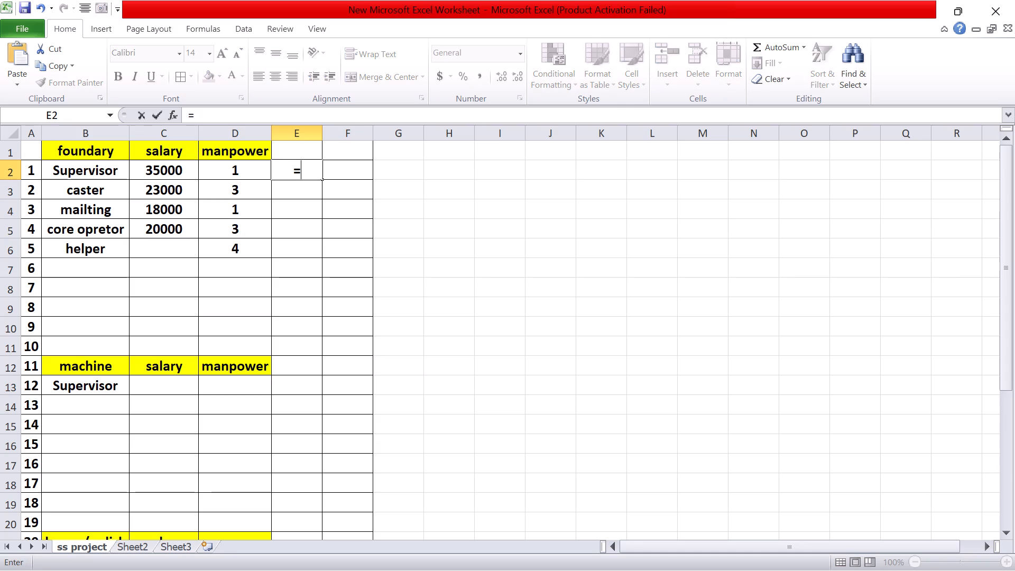
left_click(166, 175)
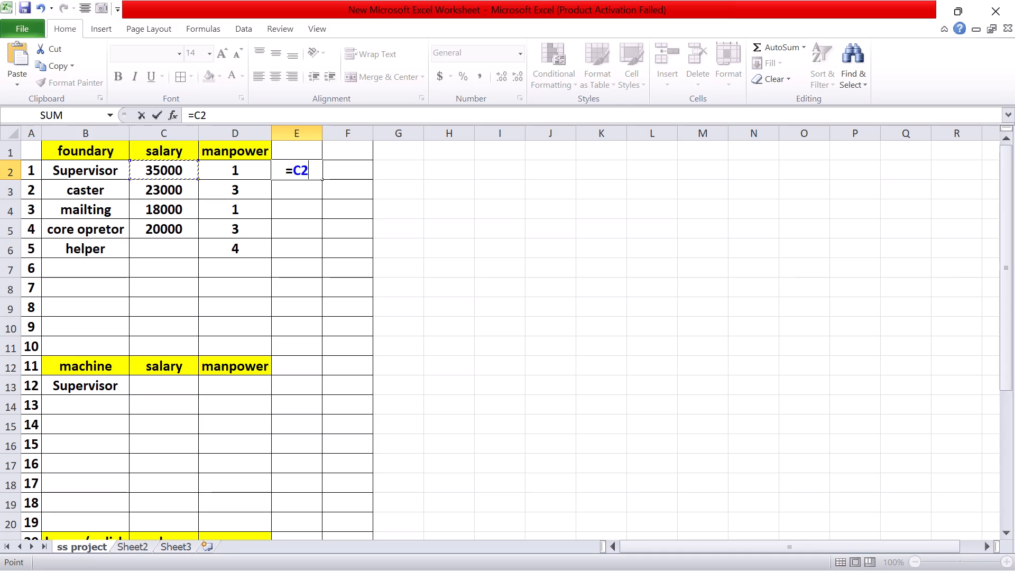
key("shift+asterisk")
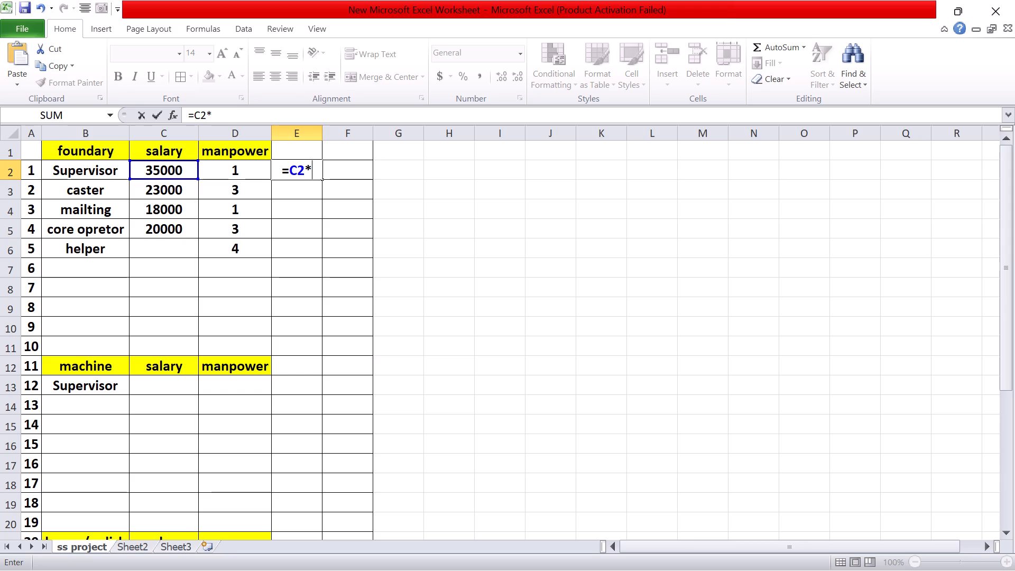
left_click(252, 177)
key("Return")
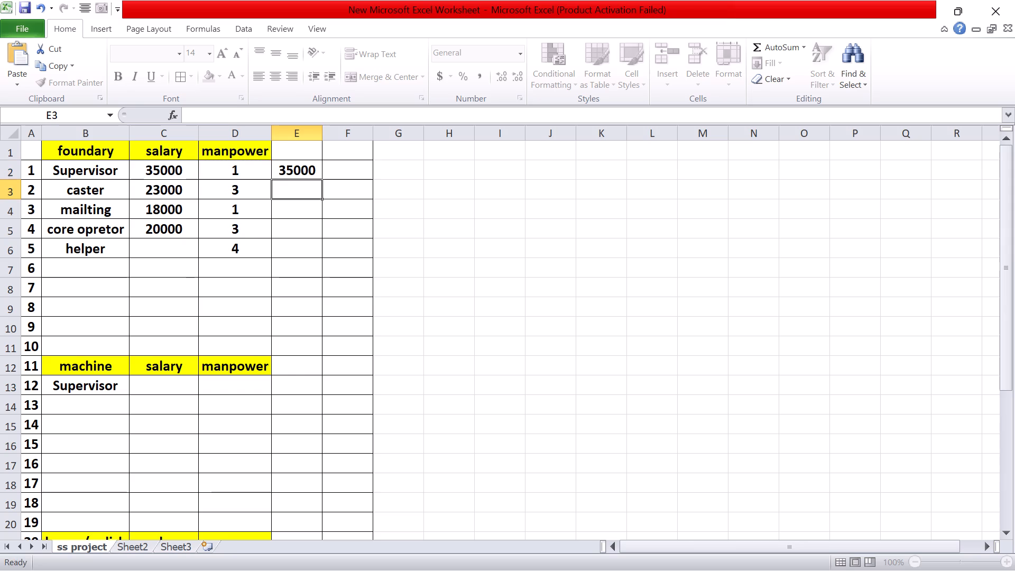
Fill the salary-times-manpower formula from E2 down through E8.
left_click(307, 170)
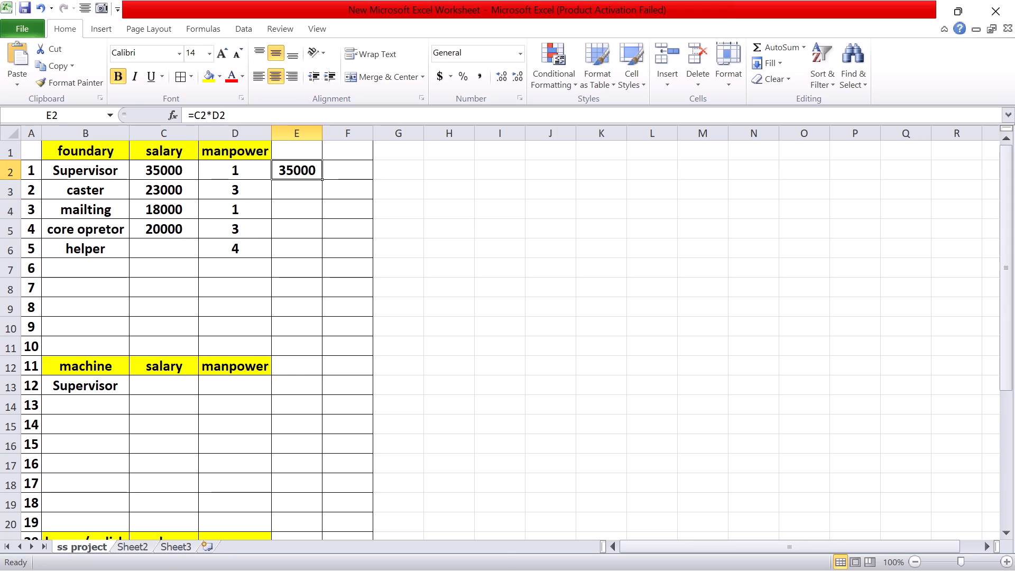
left_click_drag(322, 180, 317, 321)
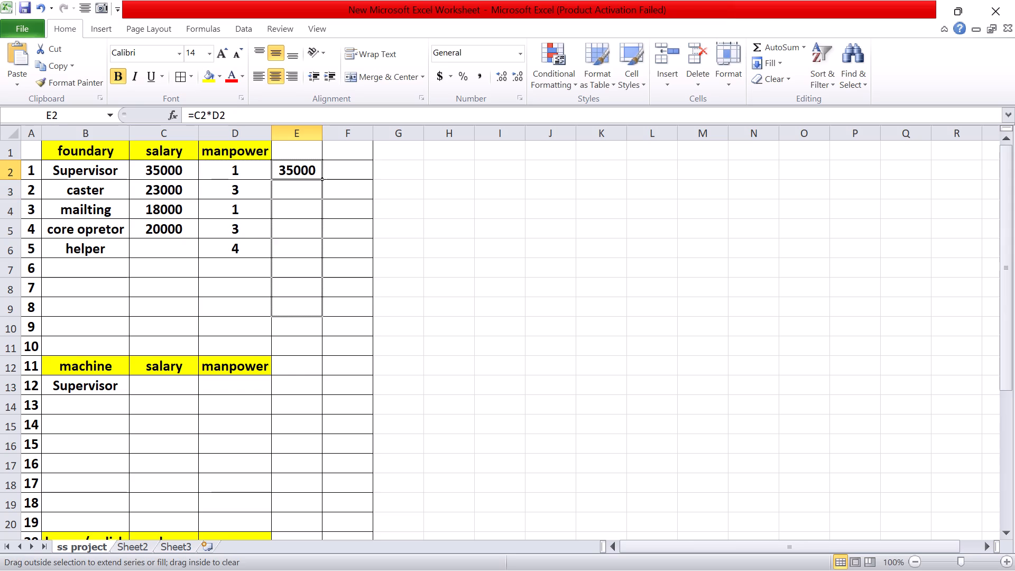
left_click_drag(317, 321, 317, 292)
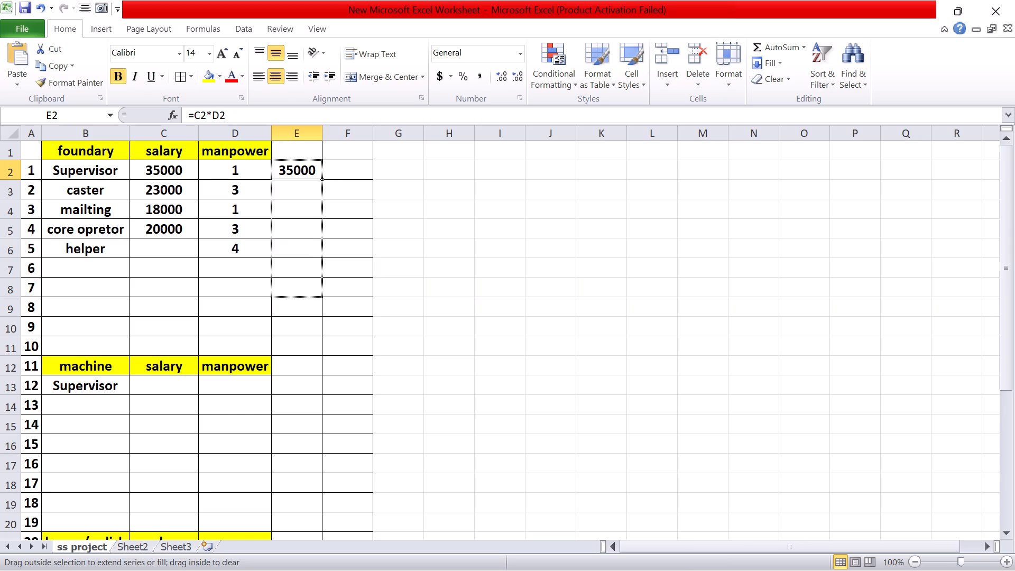
left_click_drag(317, 292, 317, 289)
Replace the formula in cell E8 with the total =SUM(E2:E7).
left_click(304, 290)
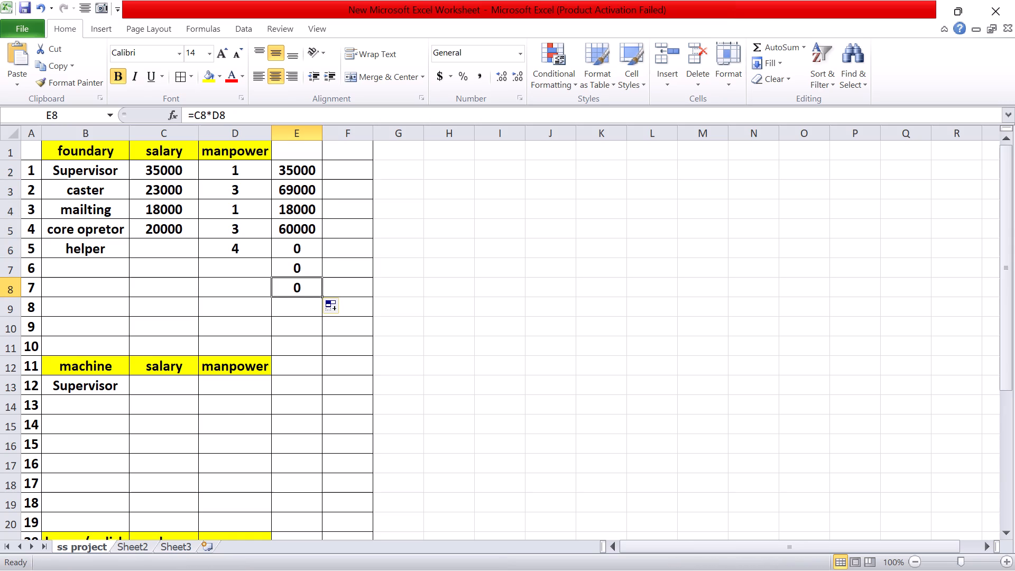
key("alt+equal")
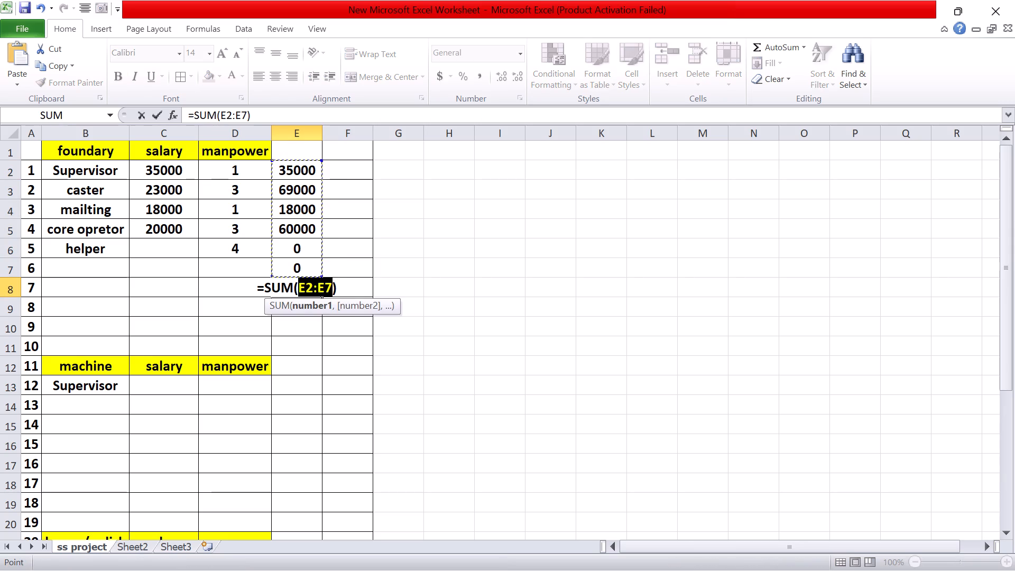
key("Return")
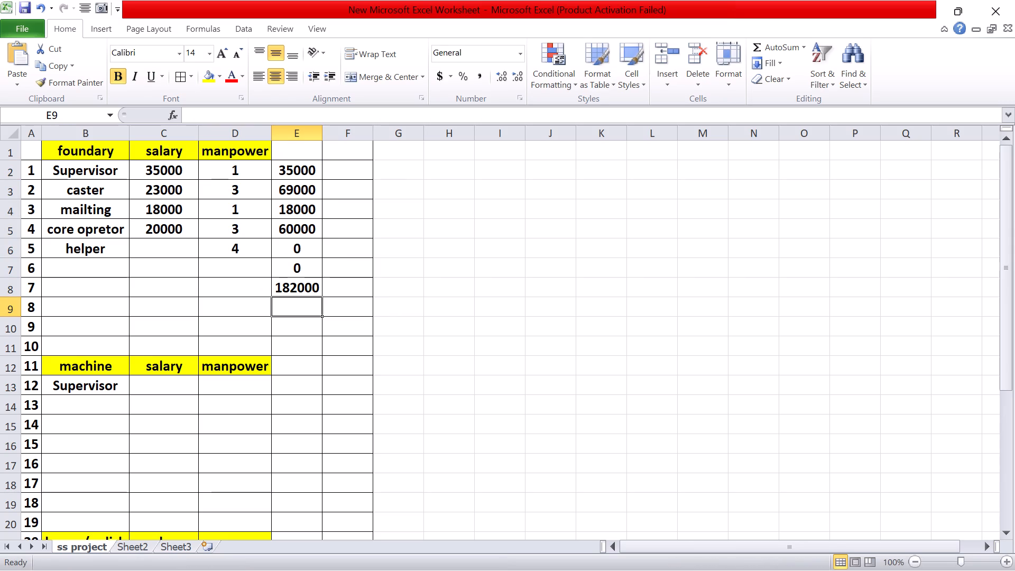
Clear the contents of cell E7, directly above the foundary total.
left_click(307, 266)
key("BackSpace")
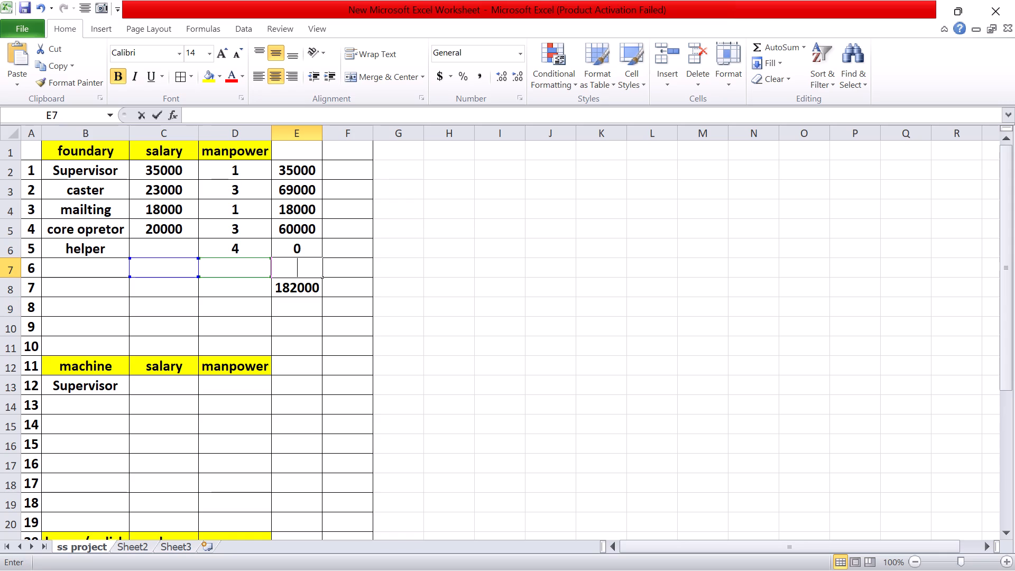
left_click(347, 275)
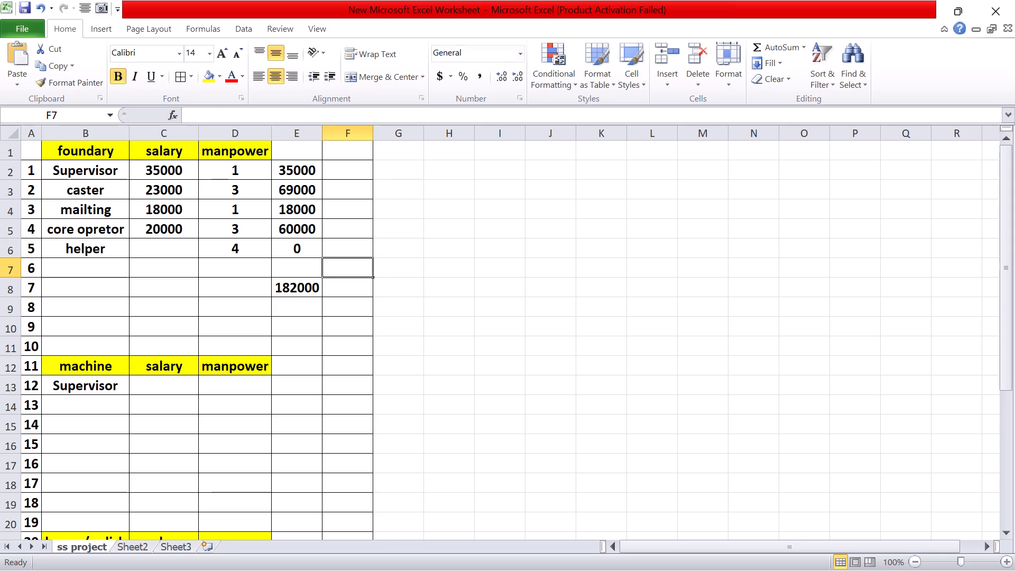
Enter a salary of 12000 for the foundary helper in cell C6 and select the total in E8.
left_click(169, 253)
type("12")
type("000")
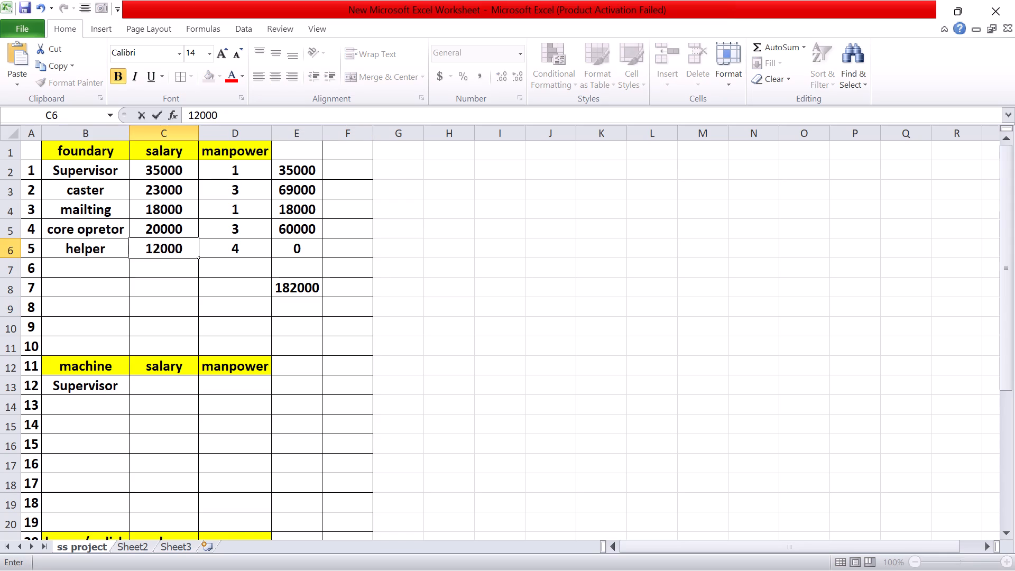
left_click(314, 328)
left_click(298, 281)
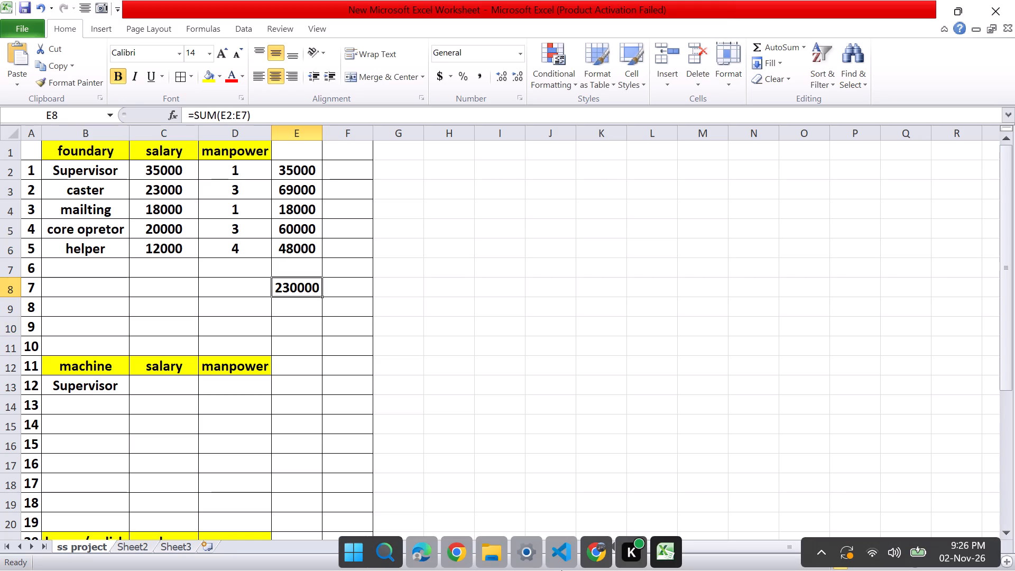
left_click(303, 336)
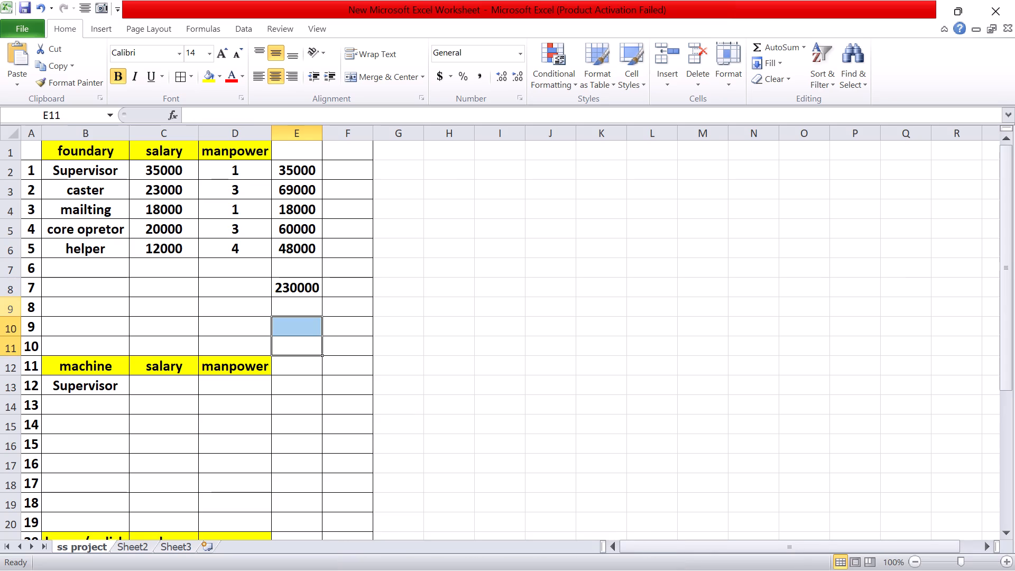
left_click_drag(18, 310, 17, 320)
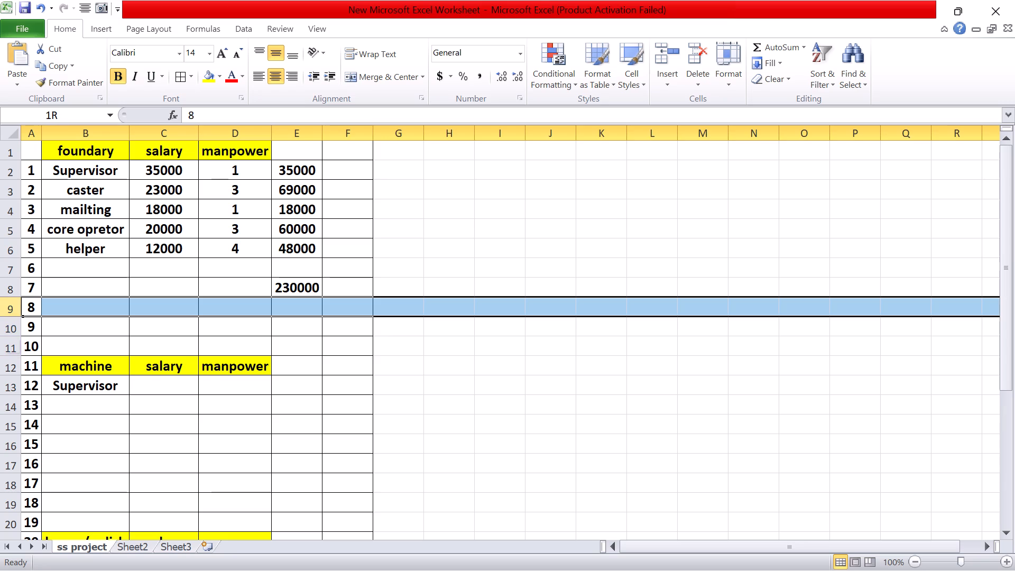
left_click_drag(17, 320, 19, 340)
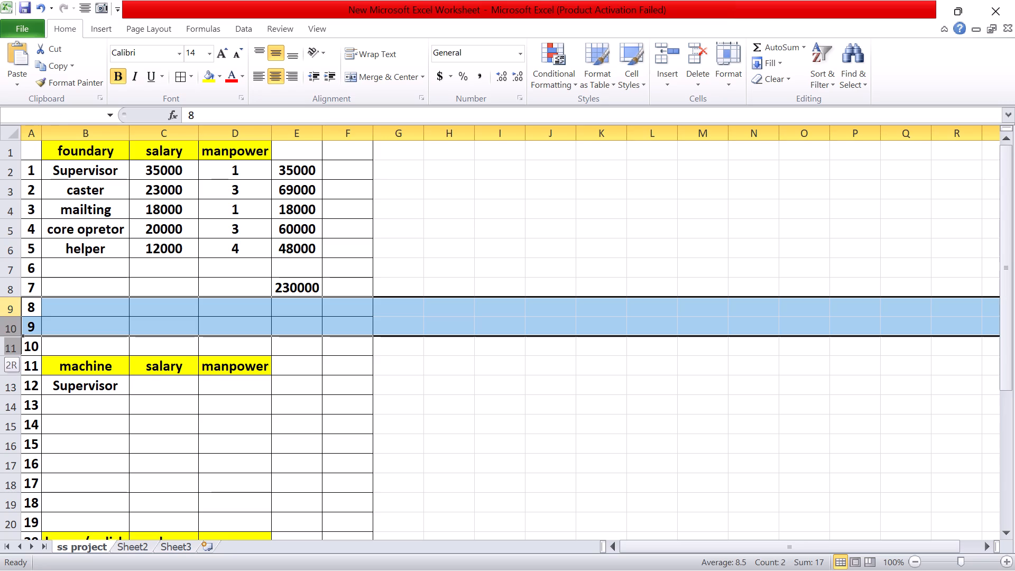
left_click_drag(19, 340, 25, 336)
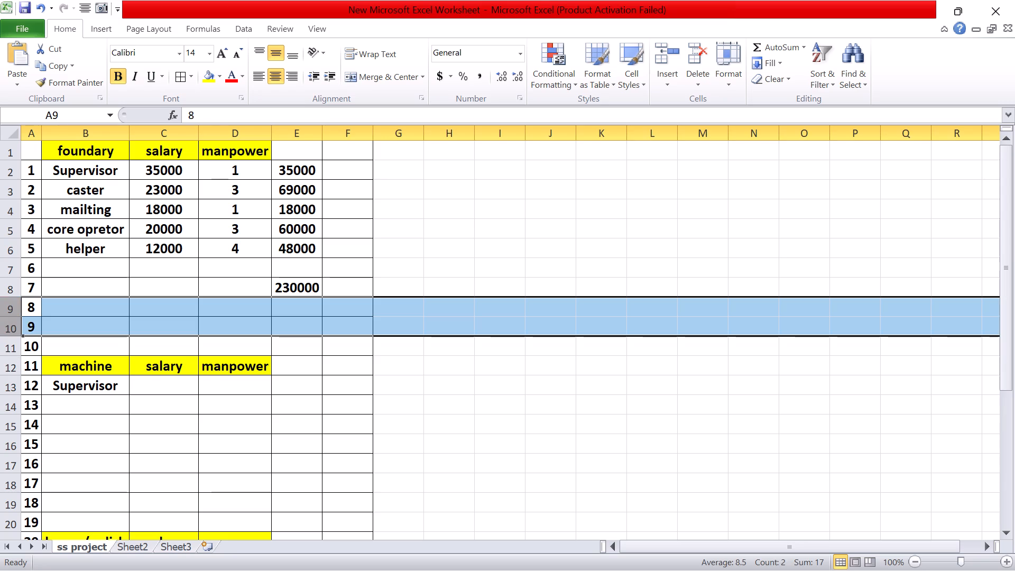
Fill the foundary total formula from E8 across into D8 to sum the manpower column.
left_click(301, 284)
left_click_drag(321, 297, 222, 292)
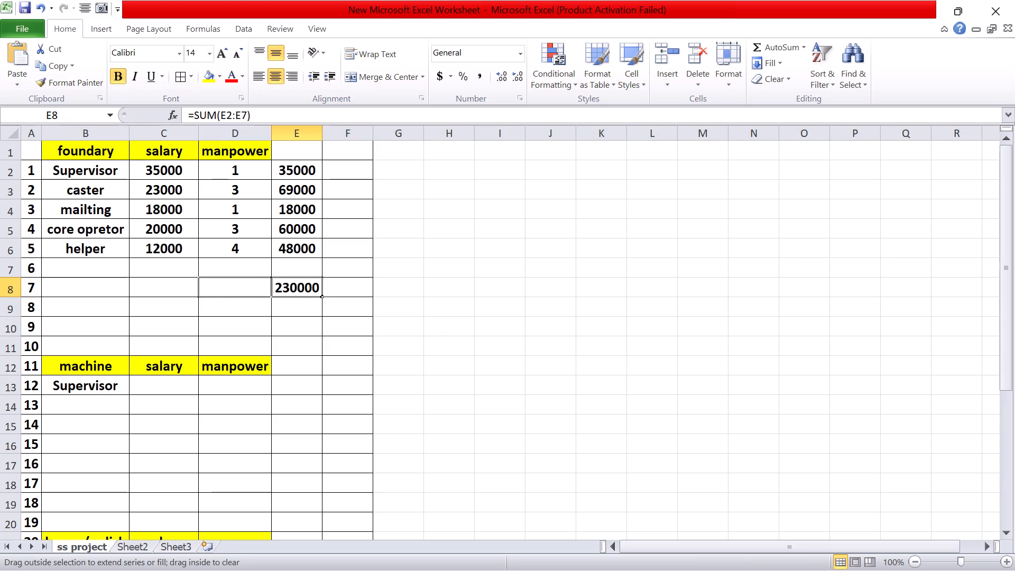
left_click_drag(222, 292, 215, 291)
left_click(253, 264)
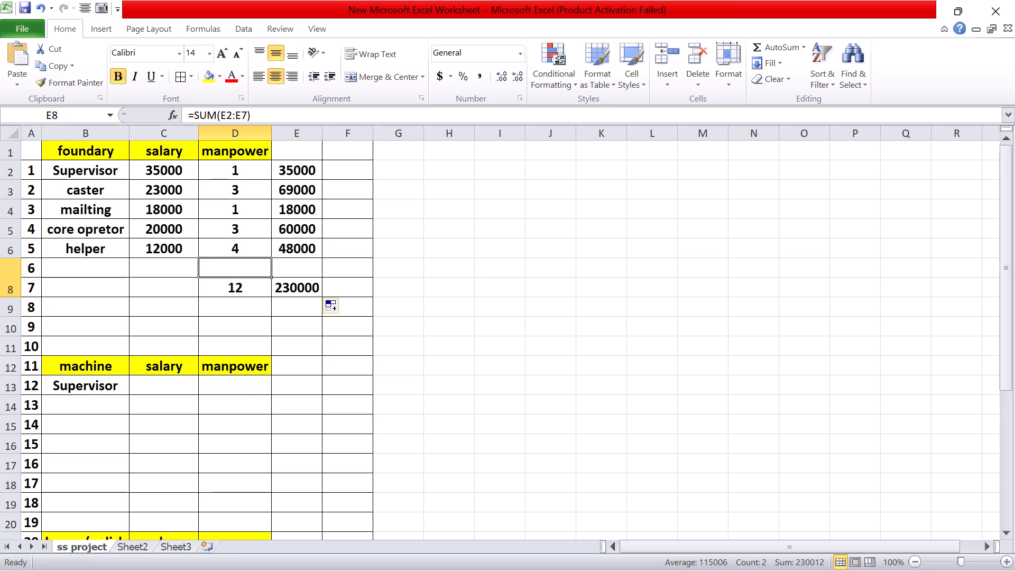
Delete the empty row 7 between the foundary helper row and the totals row.
left_click(13, 270)
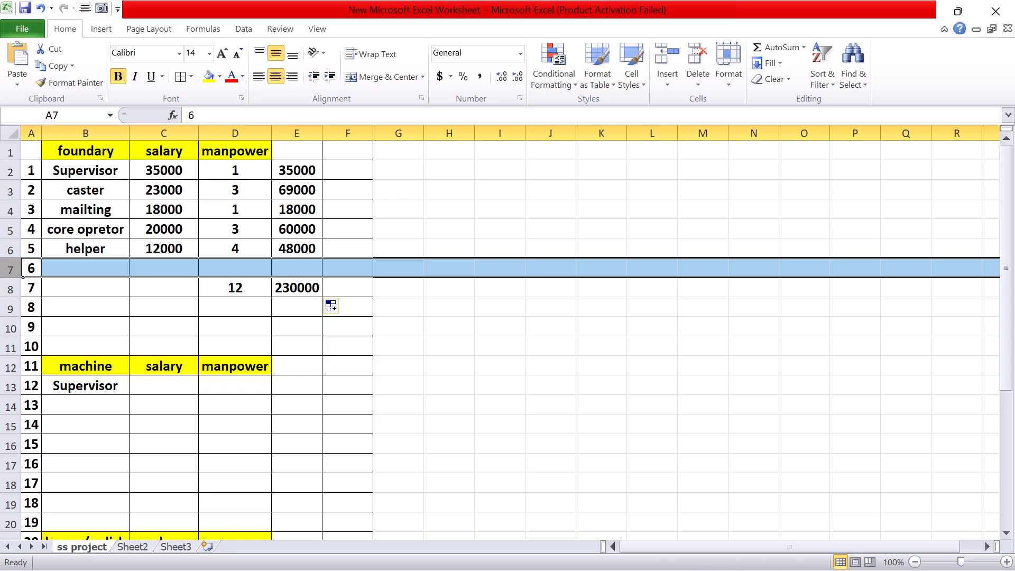
right_click(10, 268)
left_click(51, 385)
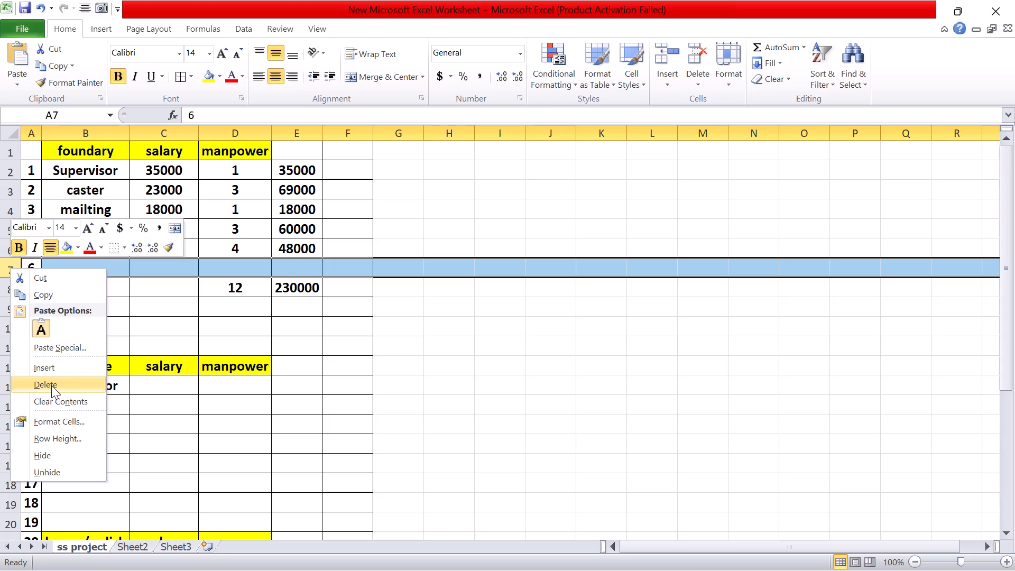
left_click(320, 333)
Fill the foundary totals in cells D7 and E7 with light green.
left_click_drag(246, 269, 280, 265)
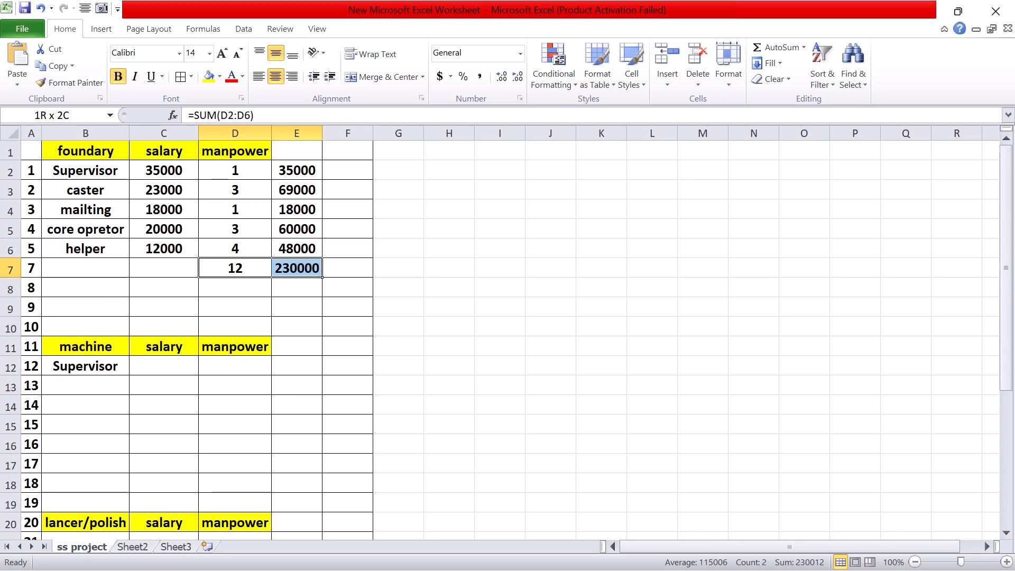
left_click_drag(280, 265, 280, 264)
left_click(218, 73)
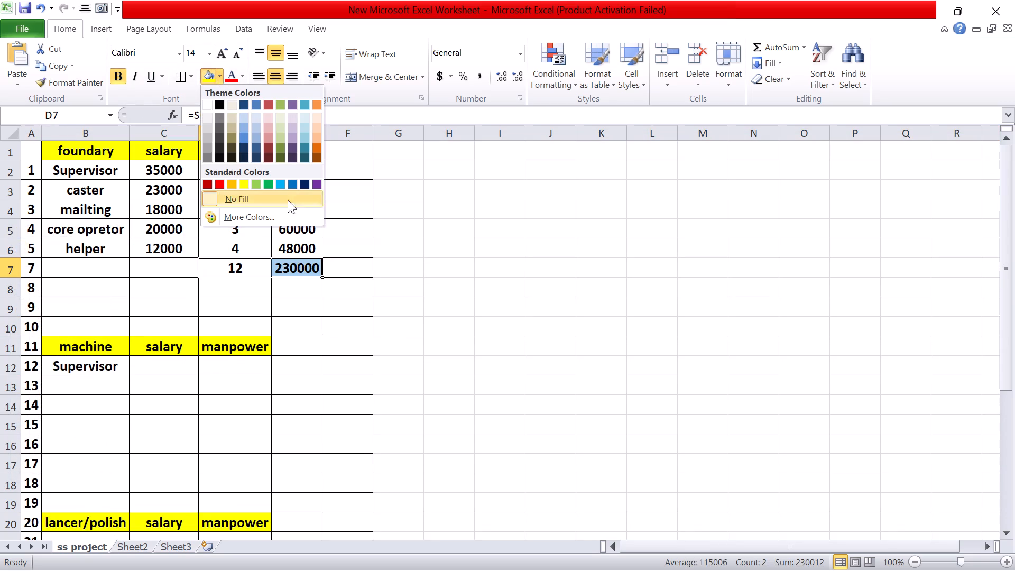
left_click(254, 184)
left_click(342, 360)
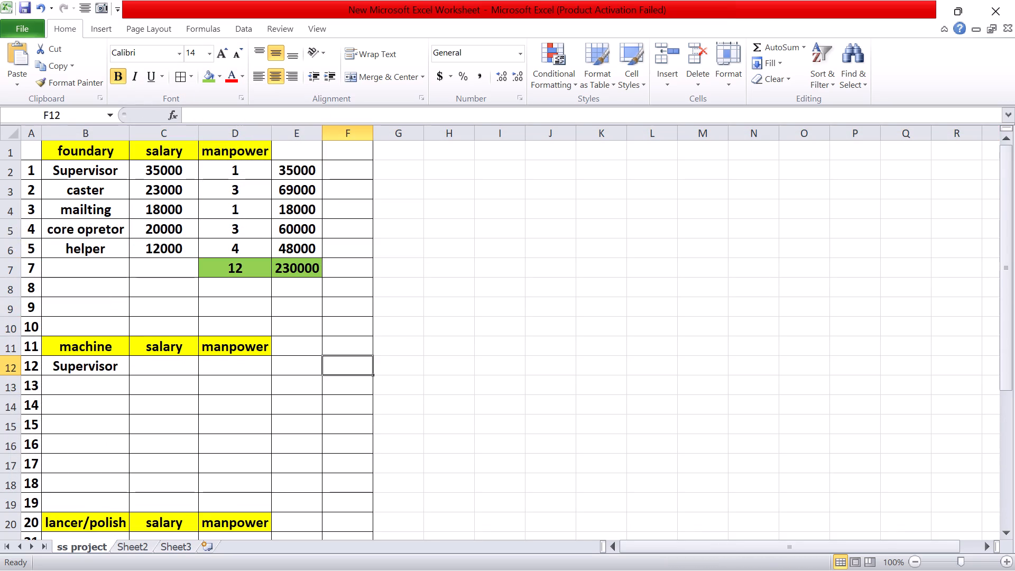
Copy the machine section range B11:D18 and paste it two rows higher, starting at cell B9.
left_click_drag(98, 346, 263, 427)
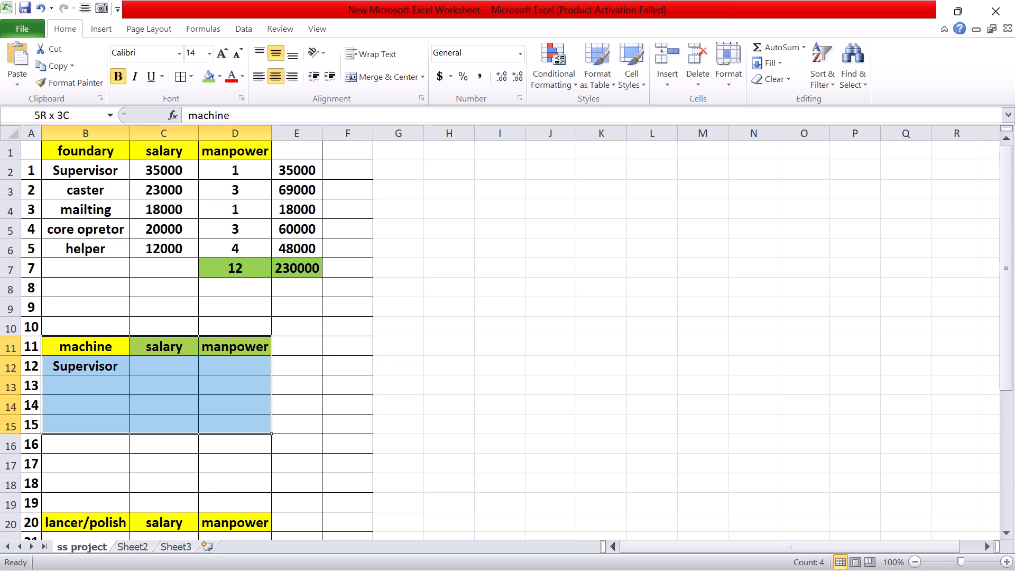
left_click_drag(263, 427, 264, 474)
key("ctrl+c")
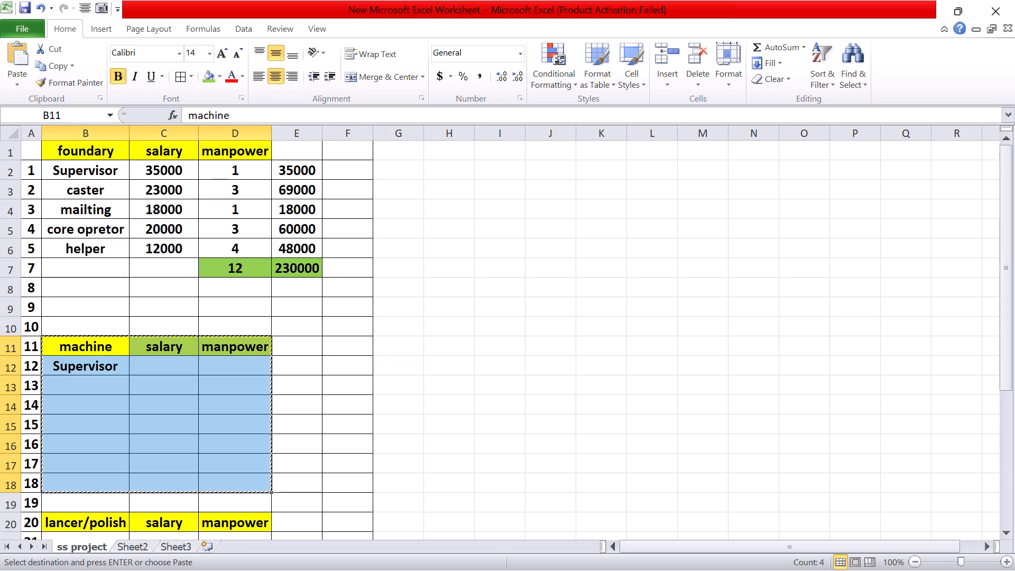
left_click(84, 309)
key("ctrl+v")
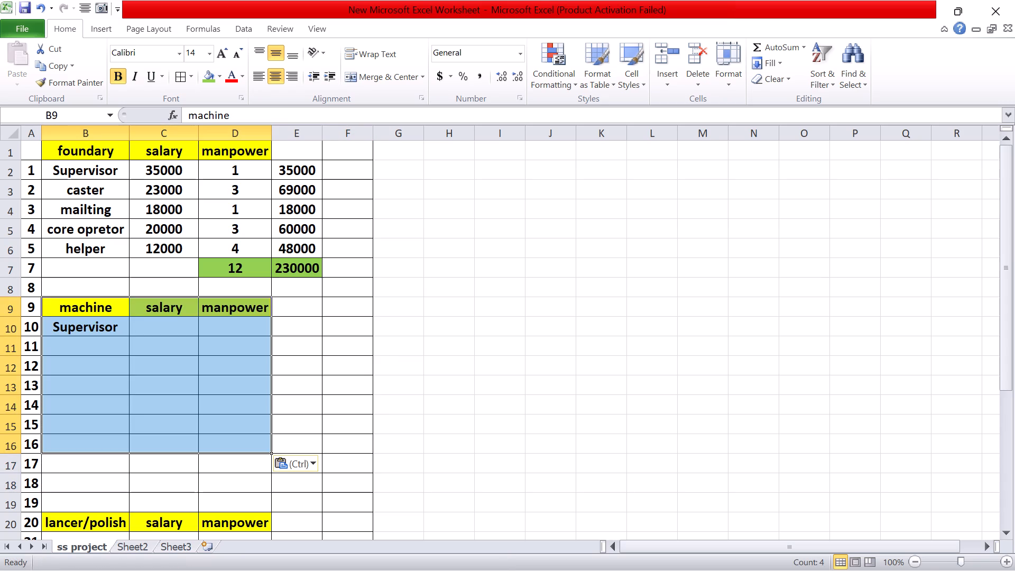
left_click(284, 361)
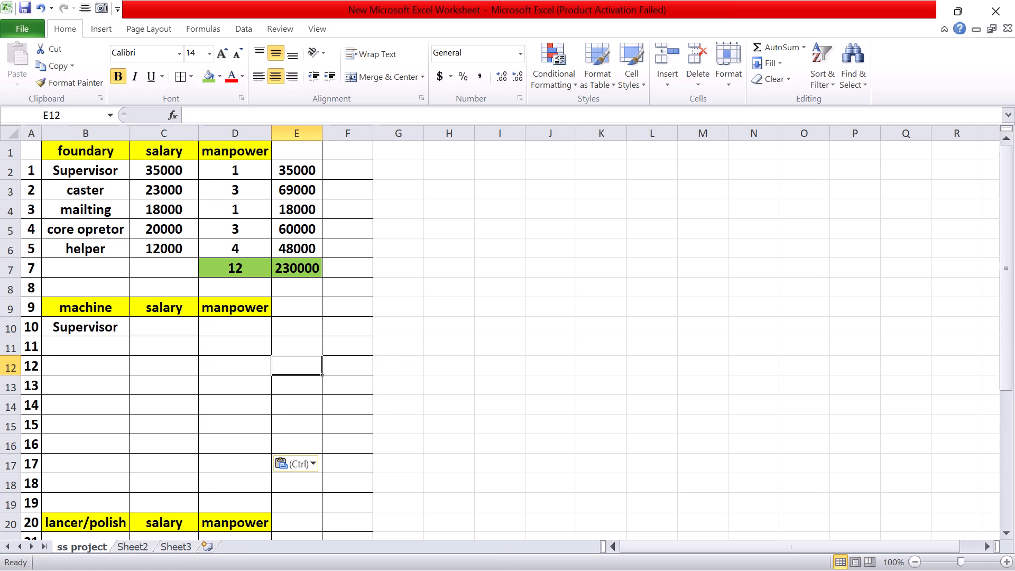
Copy the foundary supervisor's salary of 35000 and manpower of 1 into C10:D10 for the machine supervisor.
left_click_drag(170, 172, 201, 172)
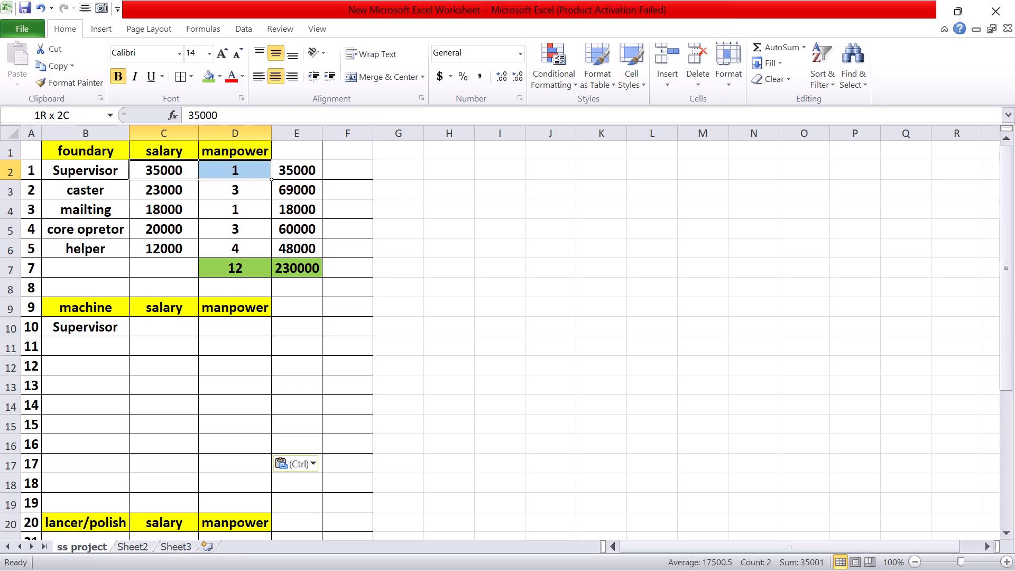
left_click_drag(201, 172, 216, 172)
key("ctrl+c")
left_click(168, 331)
key("ctrl+v")
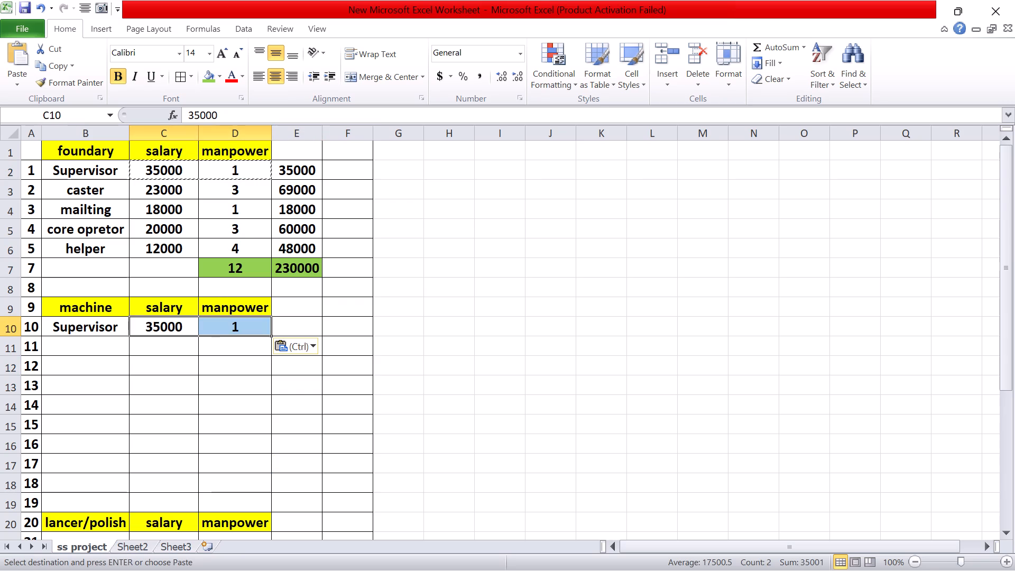
left_click(223, 381)
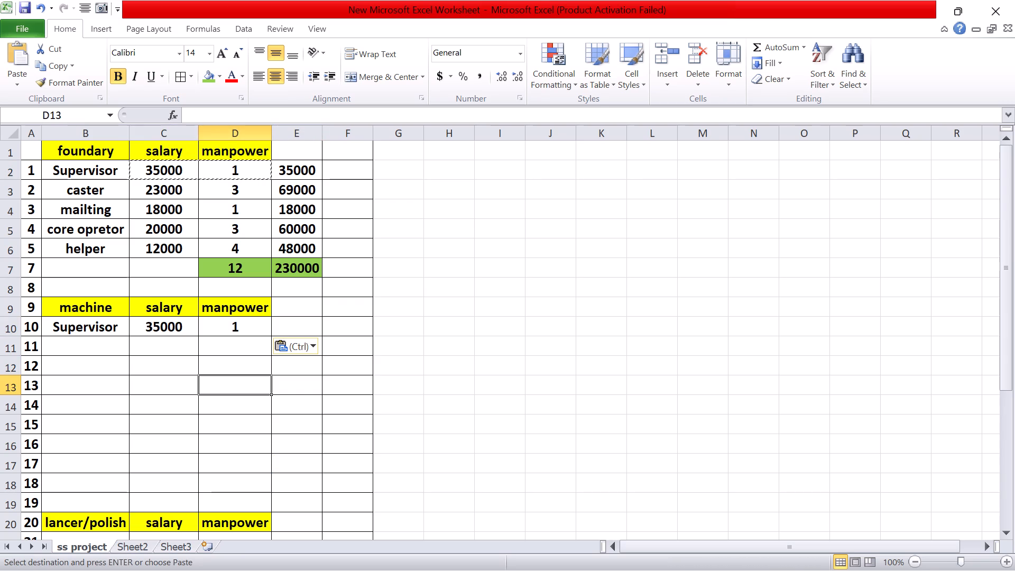
left_click_drag(306, 328, 310, 328)
left_click(294, 415)
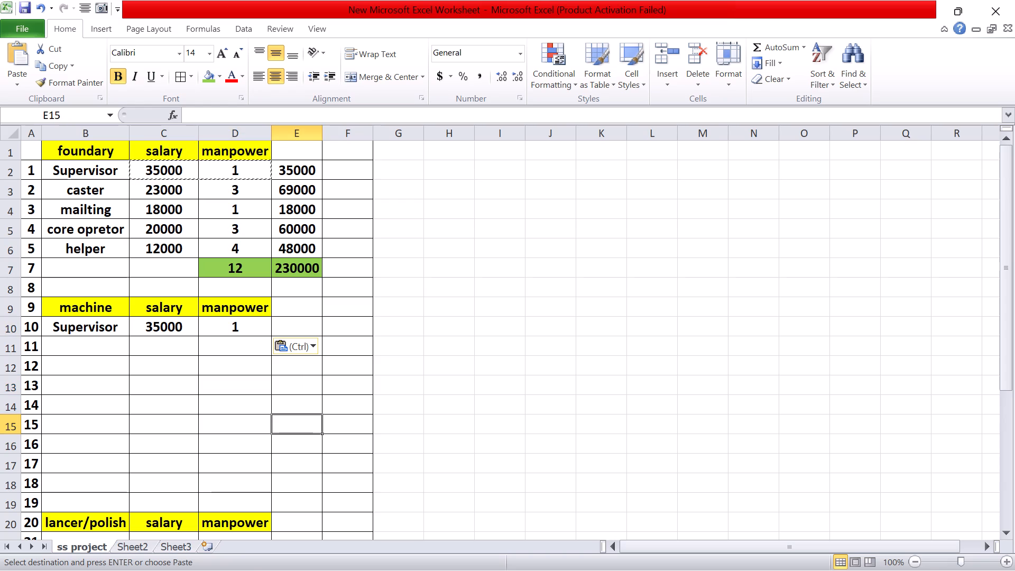
Copy "core opretor" from B5 into Google Translate in Chrome as the only English source text and accept the suggested spelling "core operator".
left_click(105, 345)
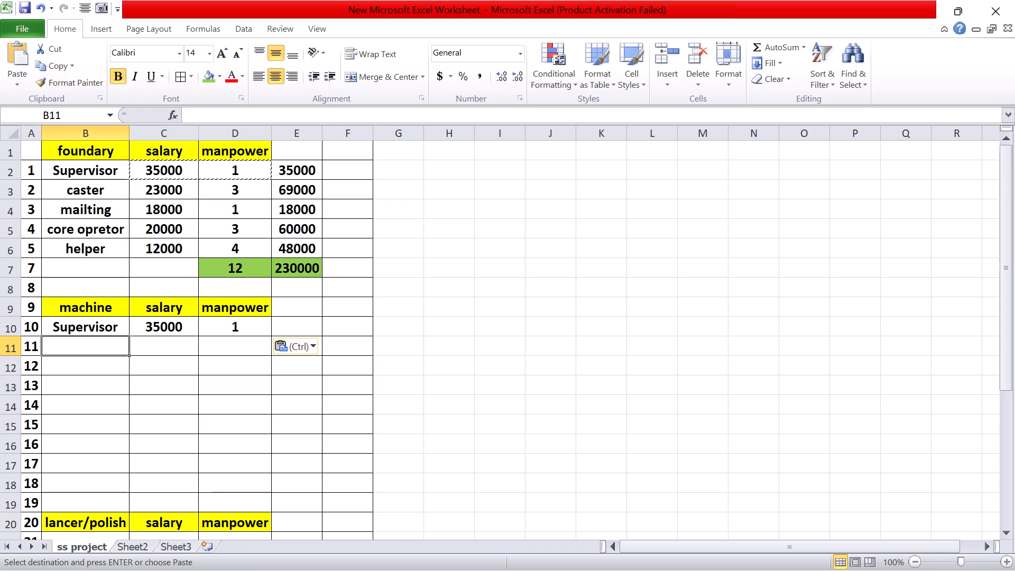
left_click(89, 231)
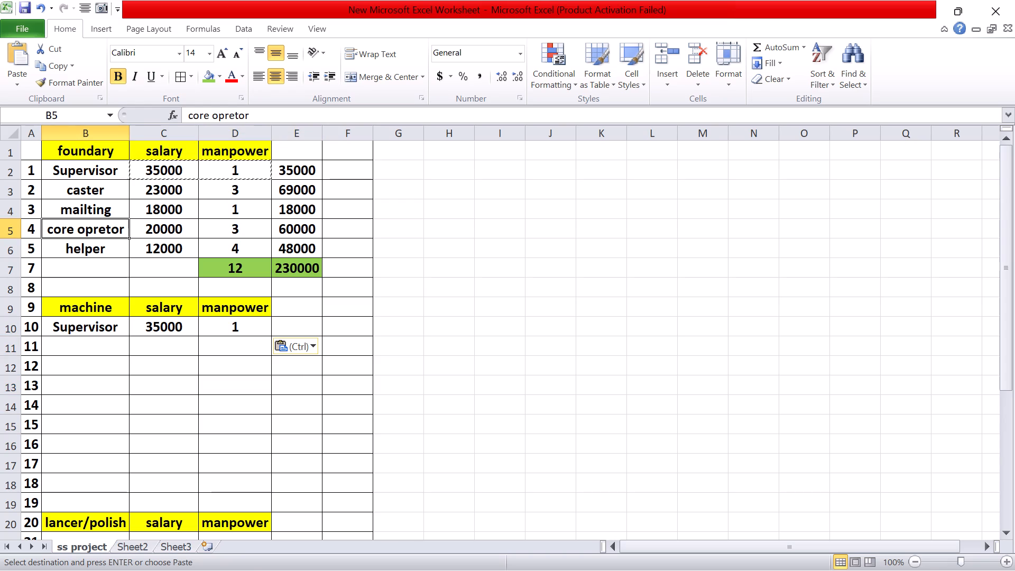
key("ctrl+c")
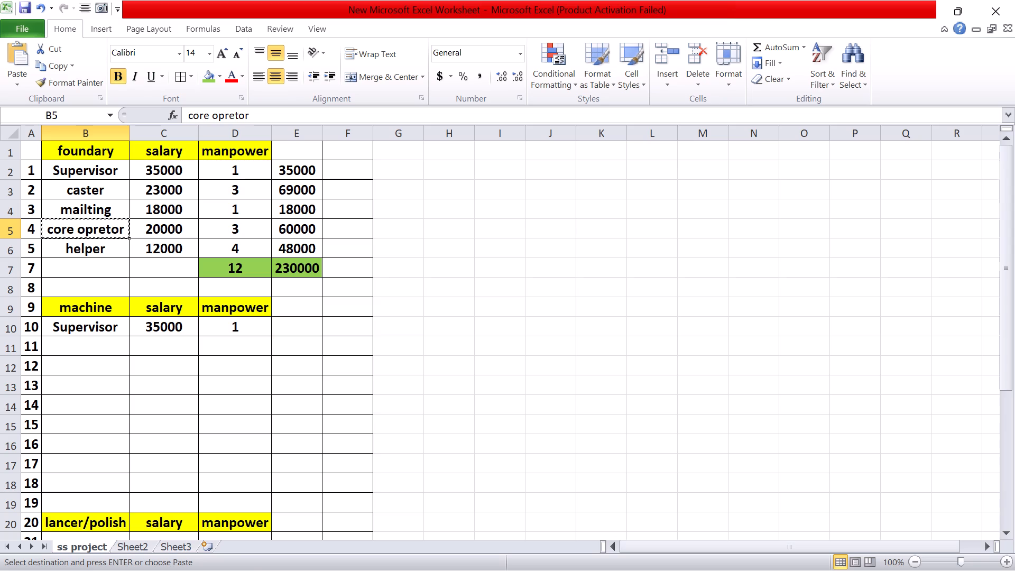
key("Tab")
key("alt+Tab")
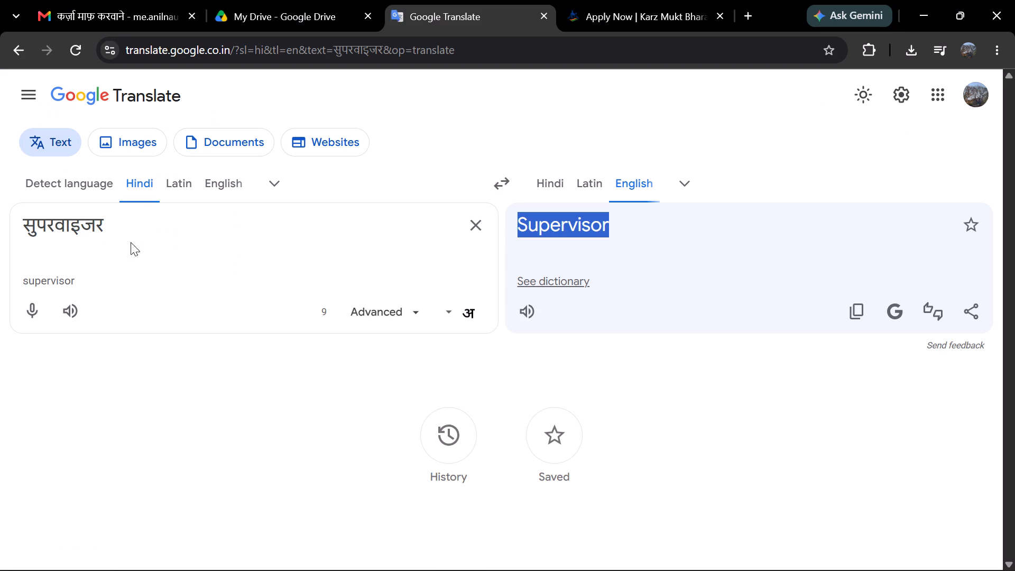
left_click(508, 182)
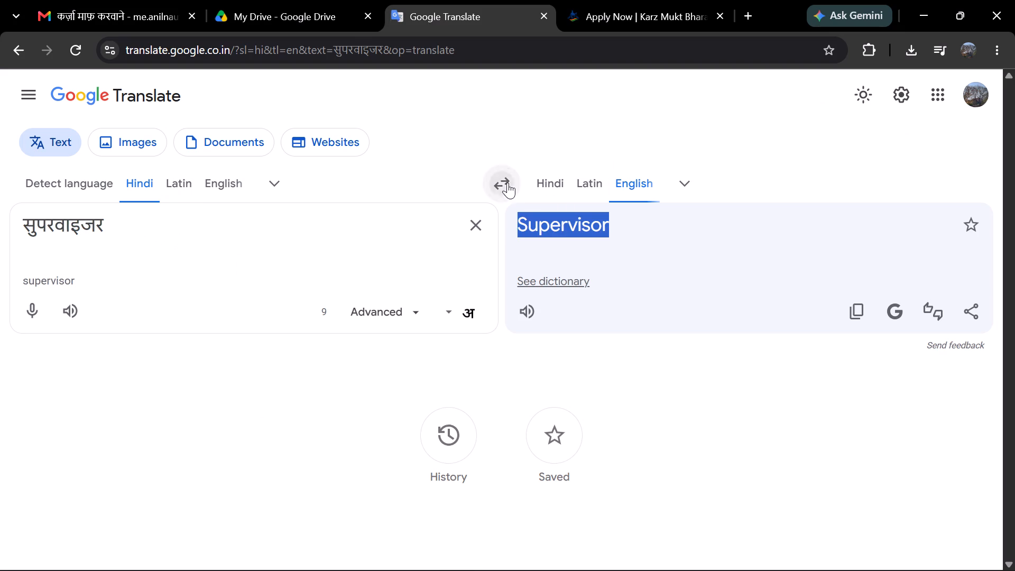
key("ctrl+v")
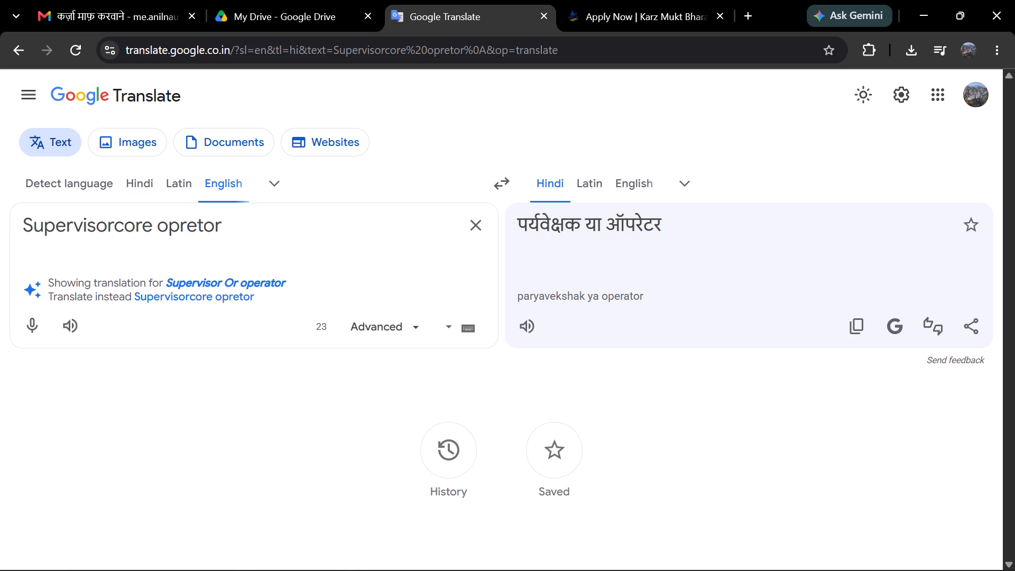
left_click_drag(113, 225, 0, 224)
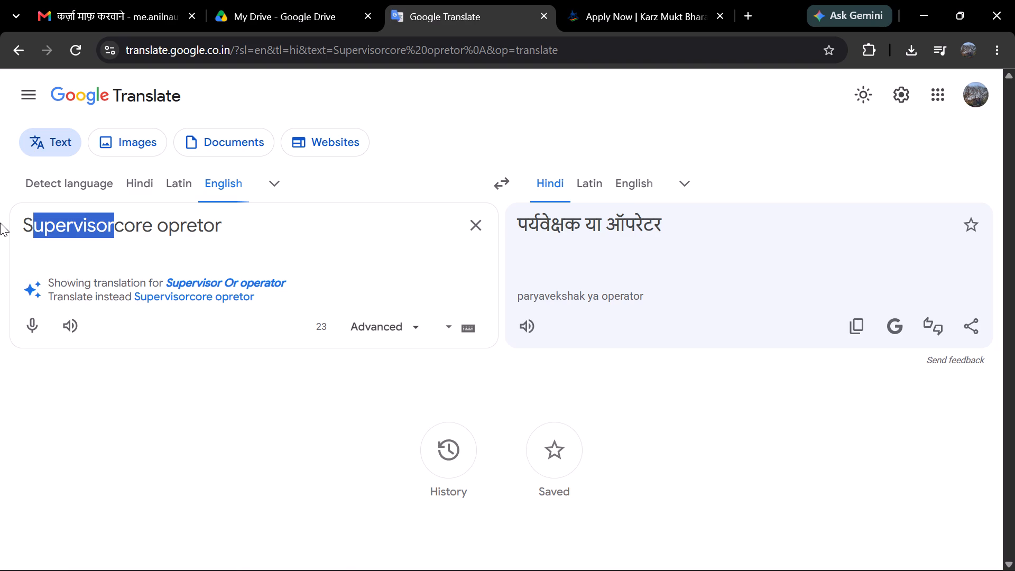
key("BackSpace")
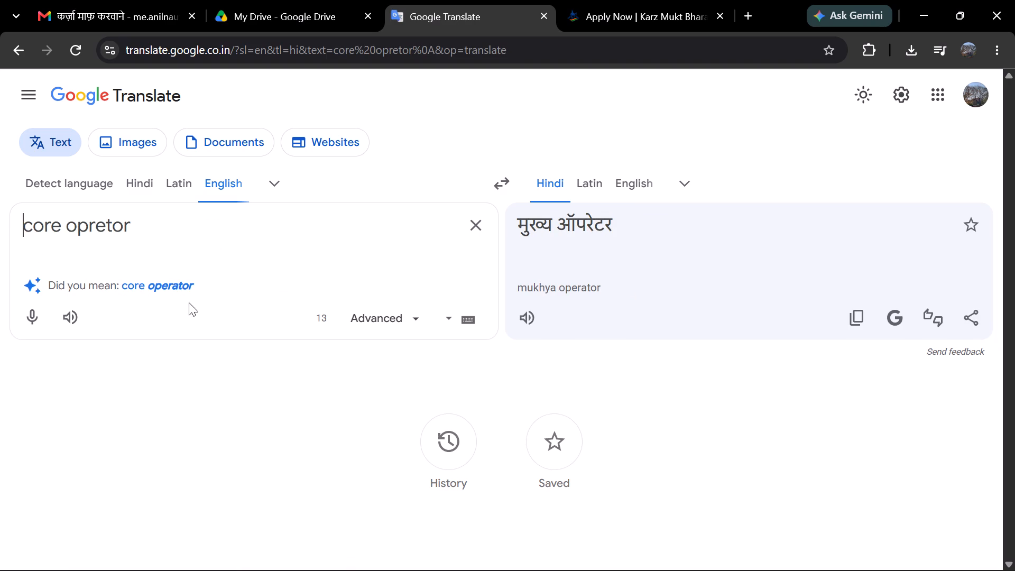
left_click(183, 286)
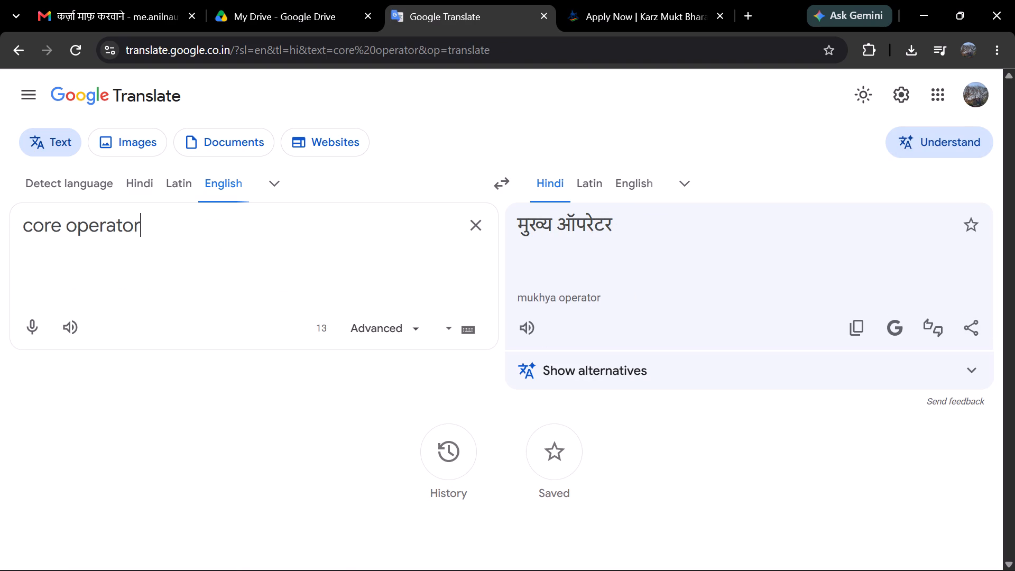
Copy the word "operator" from the translator and paste it as text only into cell B11 of the Excel sheet.
left_click_drag(69, 224, 162, 233)
key("ctrl+c")
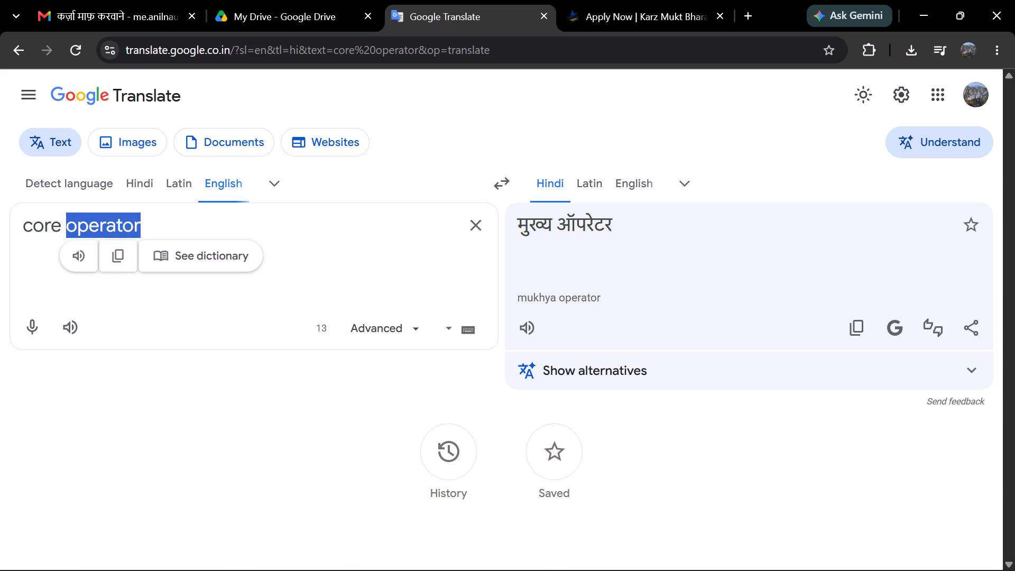
key("alt+Tab")
left_click(96, 345)
right_click(96, 345)
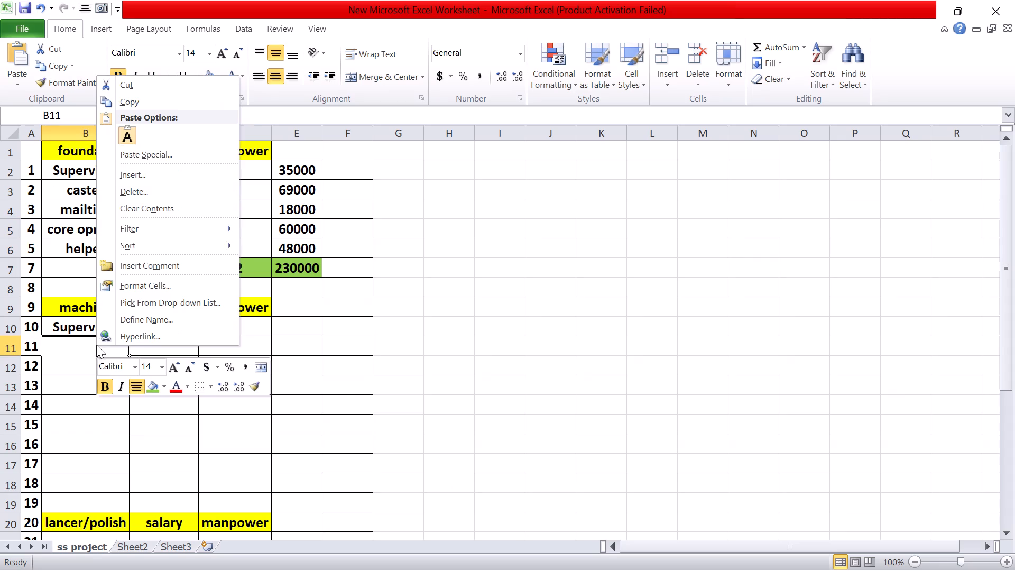
left_click(121, 135)
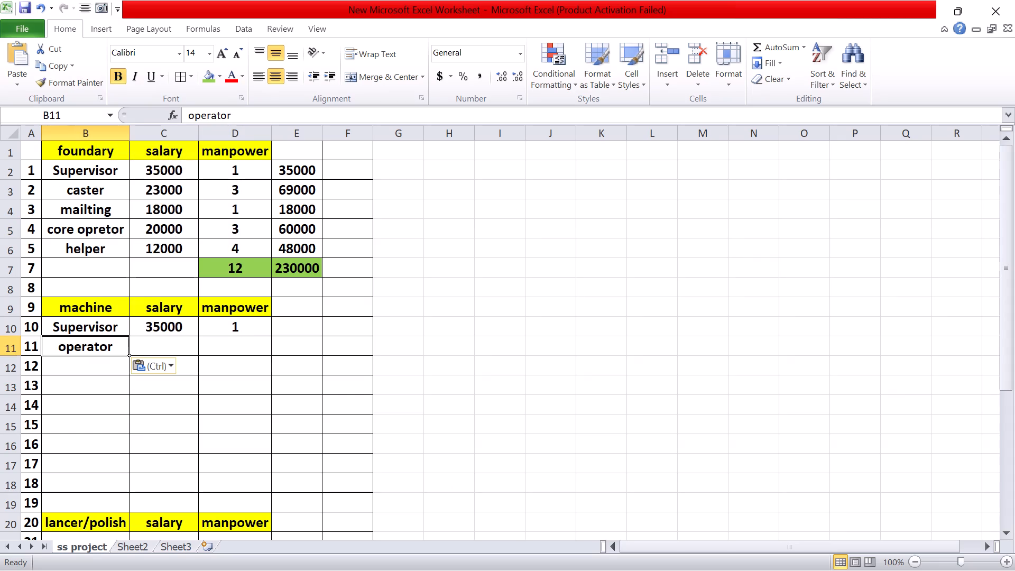
left_click(101, 376)
Enter a salary of 21000 for the machine operator in cell C11 and select the manpower cell D11.
left_click(172, 345)
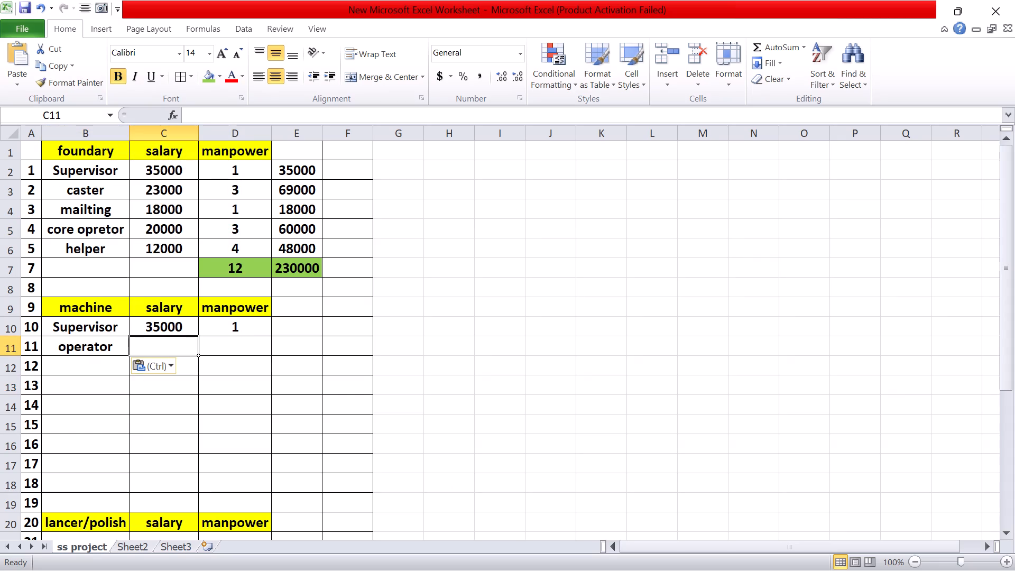
key("2")
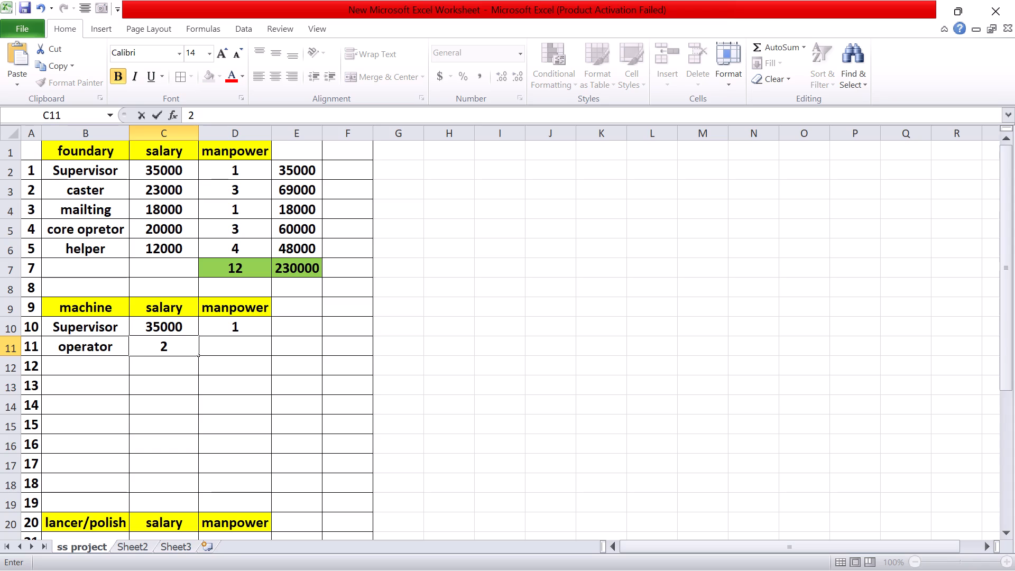
key("1")
type("000")
left_click(238, 348)
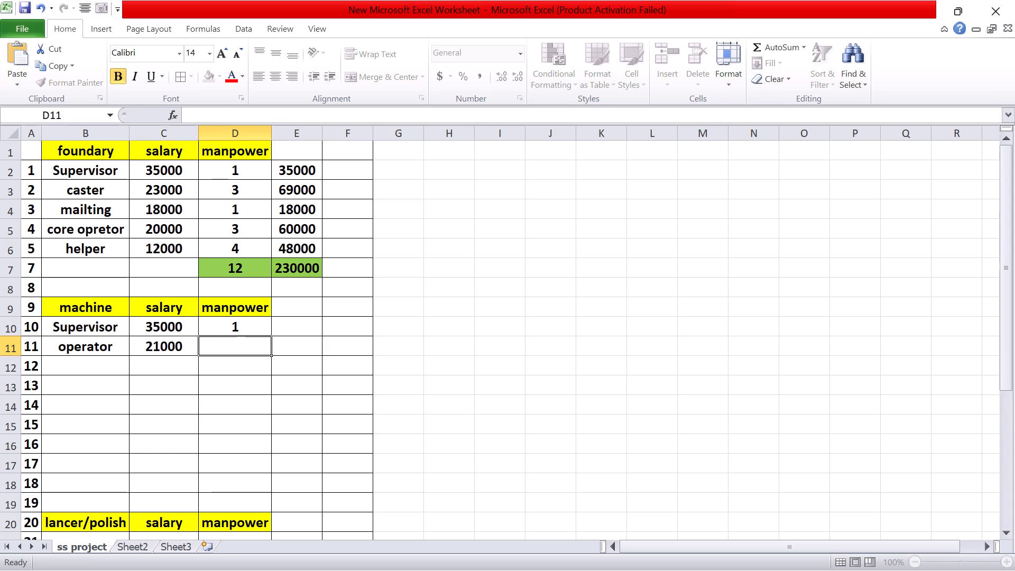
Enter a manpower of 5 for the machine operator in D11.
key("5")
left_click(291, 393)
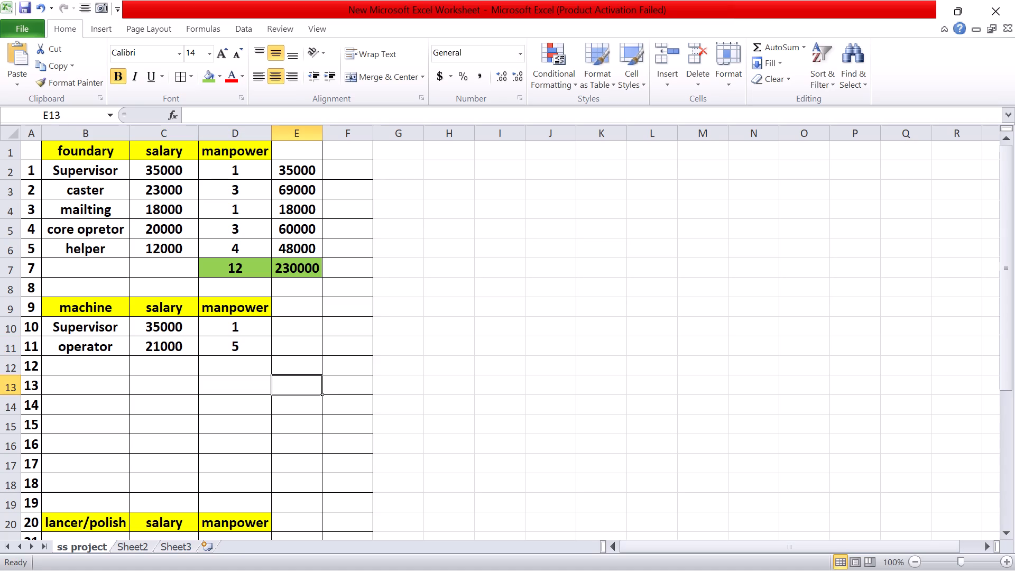
Copy the foundary helper's role and 12000 salary from B6:C6 to B12:C12 and enter a manpower of 5 in D12.
left_click_drag(109, 251, 139, 252)
key("ctrl+c")
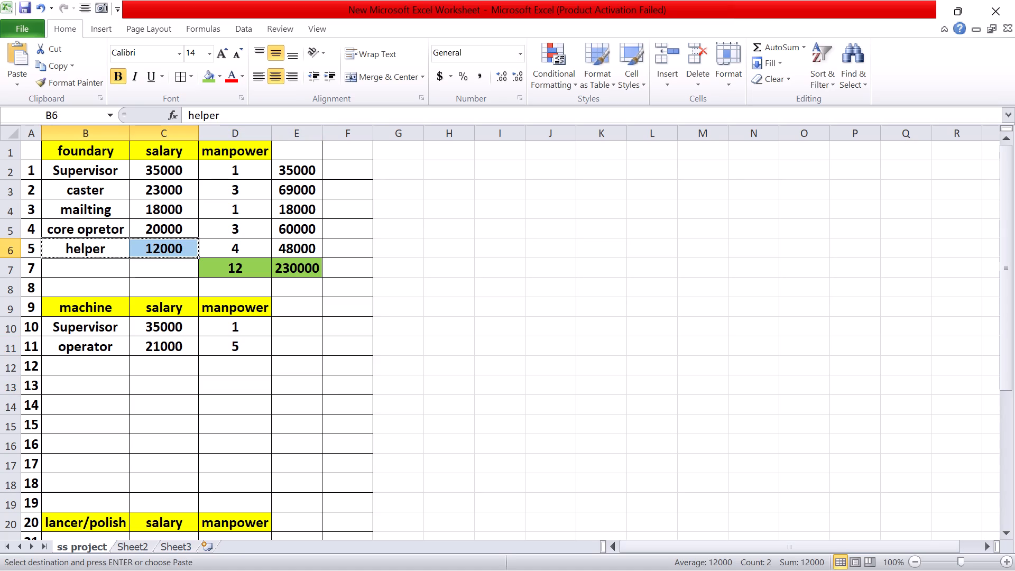
left_click(98, 366)
key("ctrl+v")
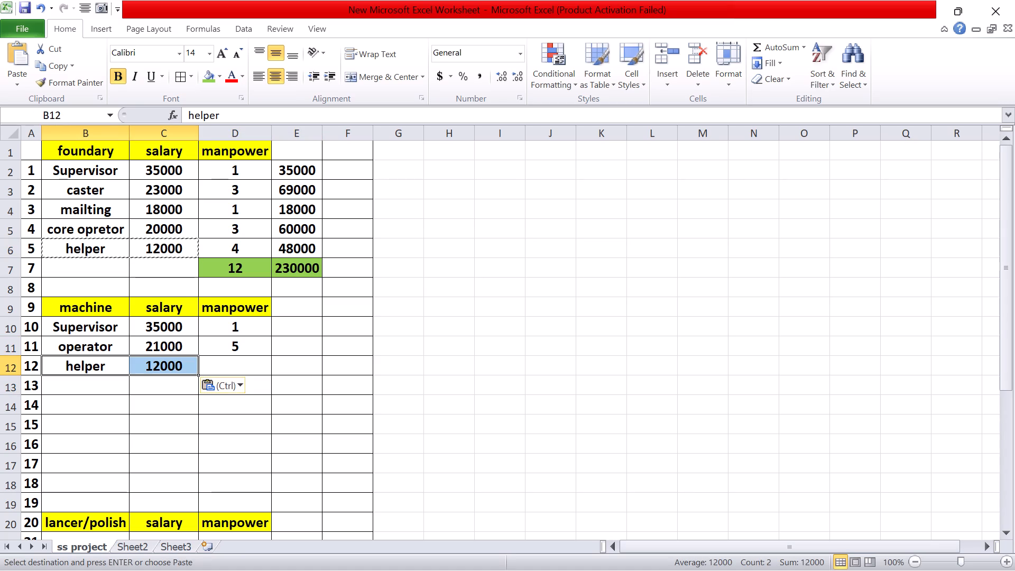
left_click(247, 366)
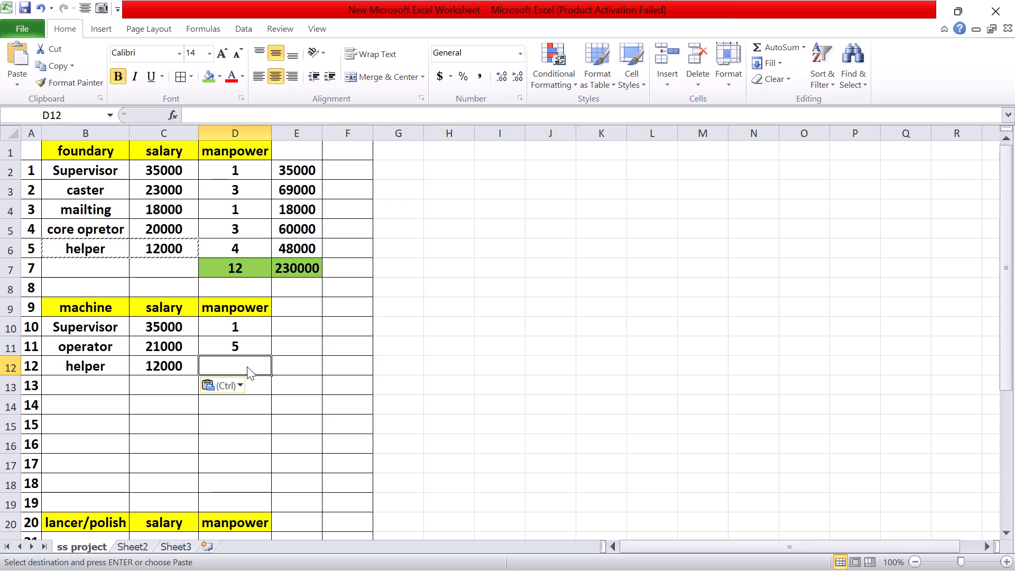
key("5")
left_click(343, 410)
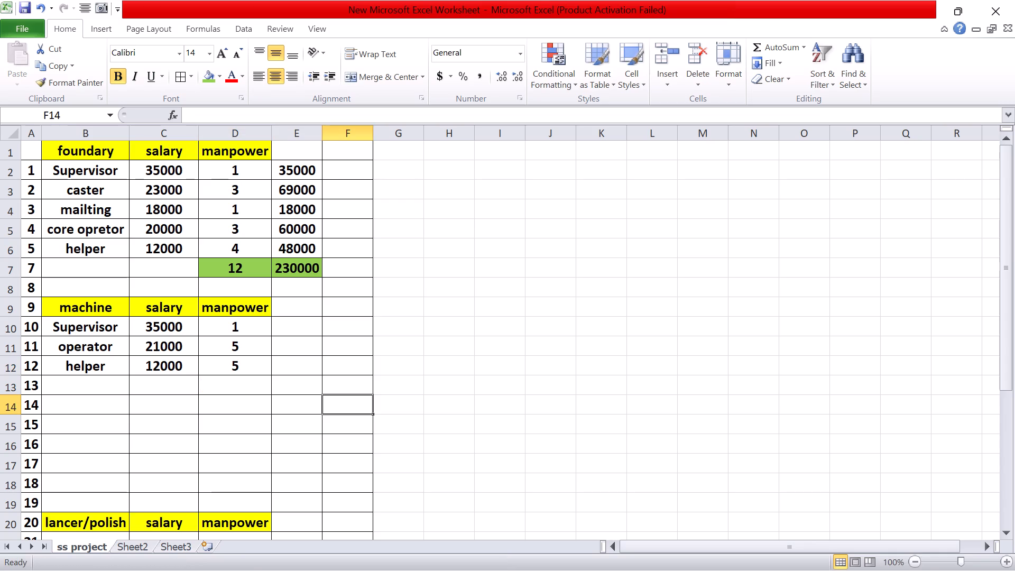
Set the machine operator's manpower in D11 to 3.
left_click(247, 343)
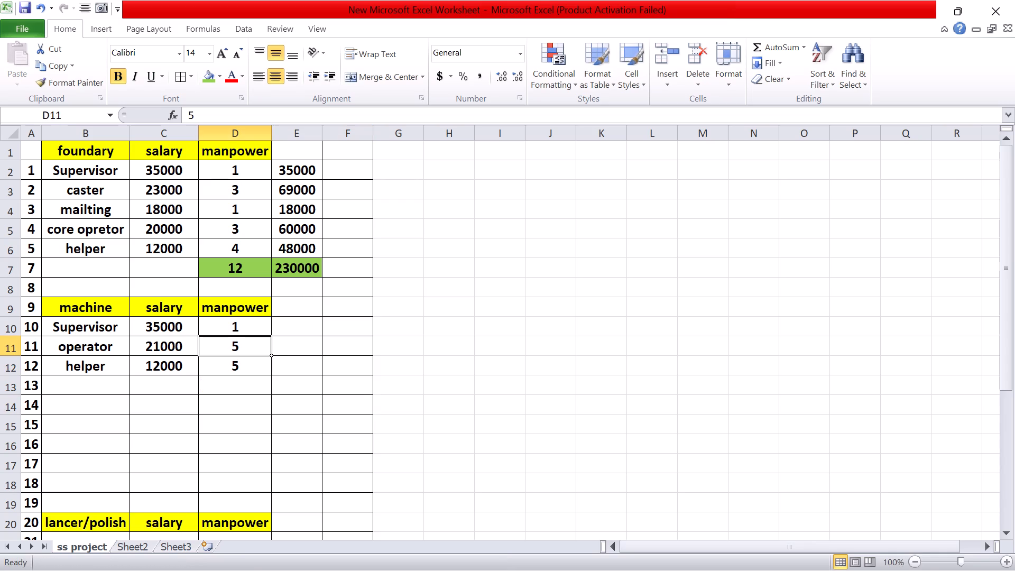
key("3")
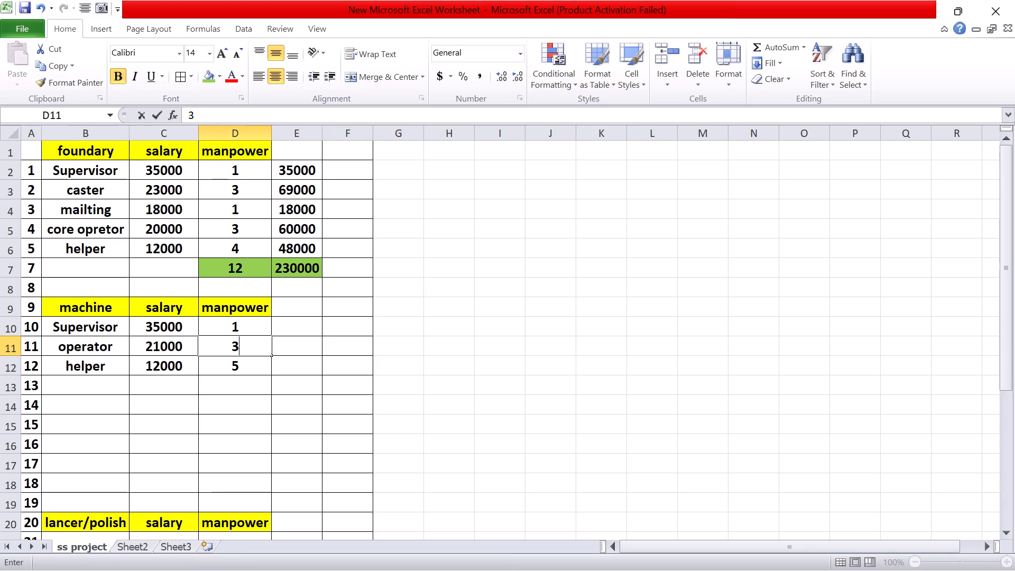
left_click_drag(279, 374, 279, 379)
Calculate the machine supervisor's cost in E10 with =C10*D10 and fill the formula down to E13.
left_click(290, 330)
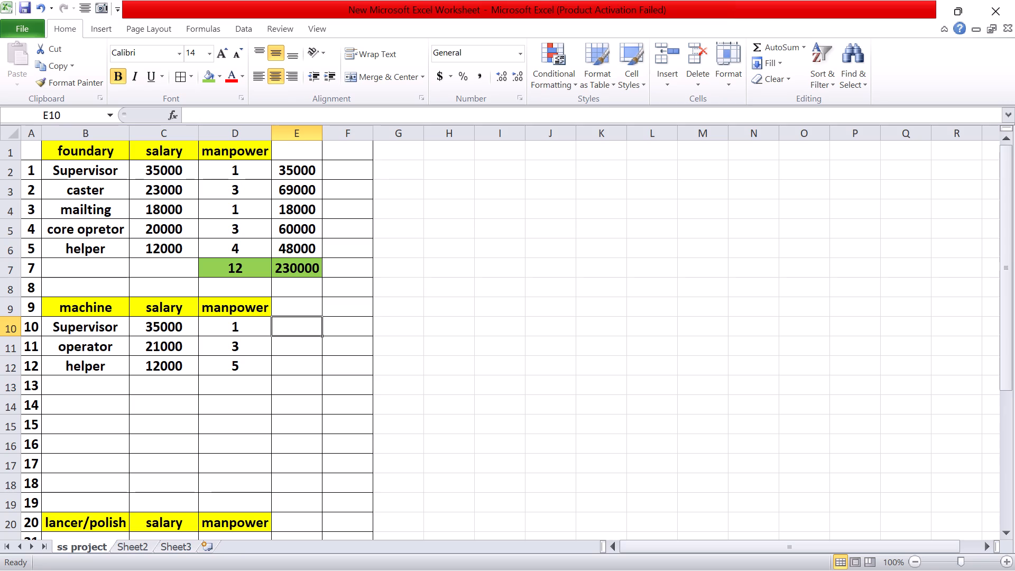
key("equal")
left_click(169, 331)
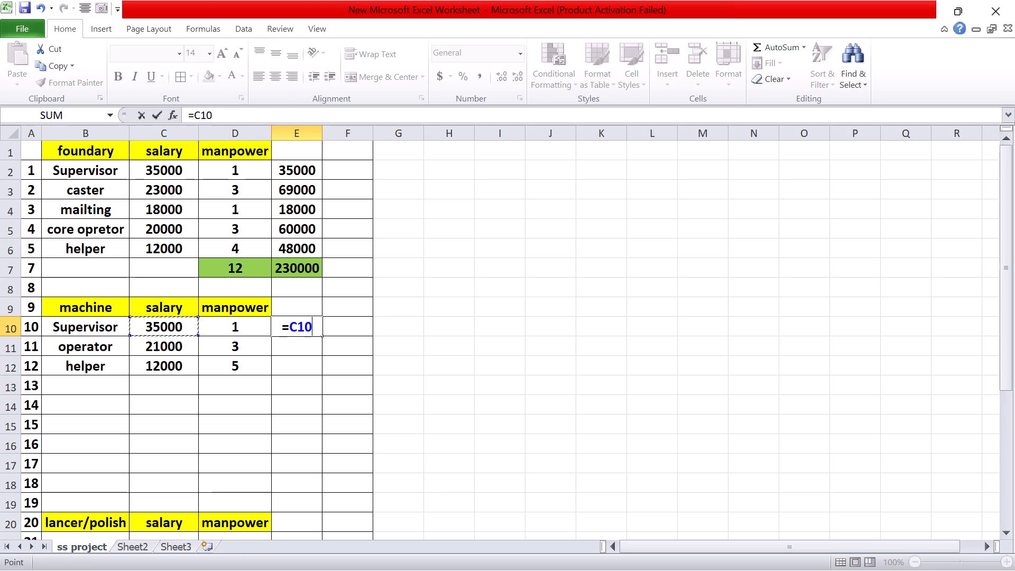
key("shift+asterisk")
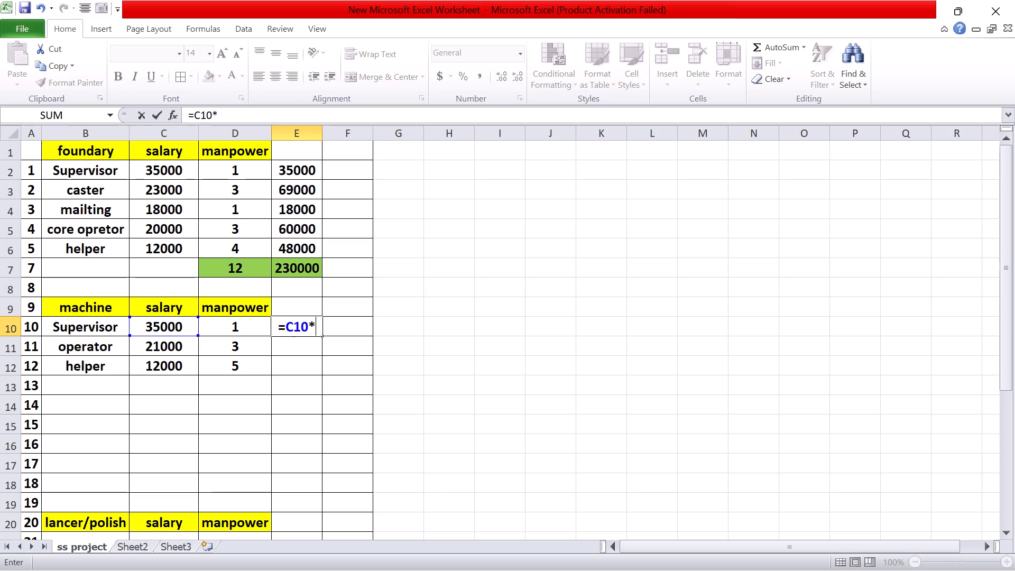
left_click(238, 330)
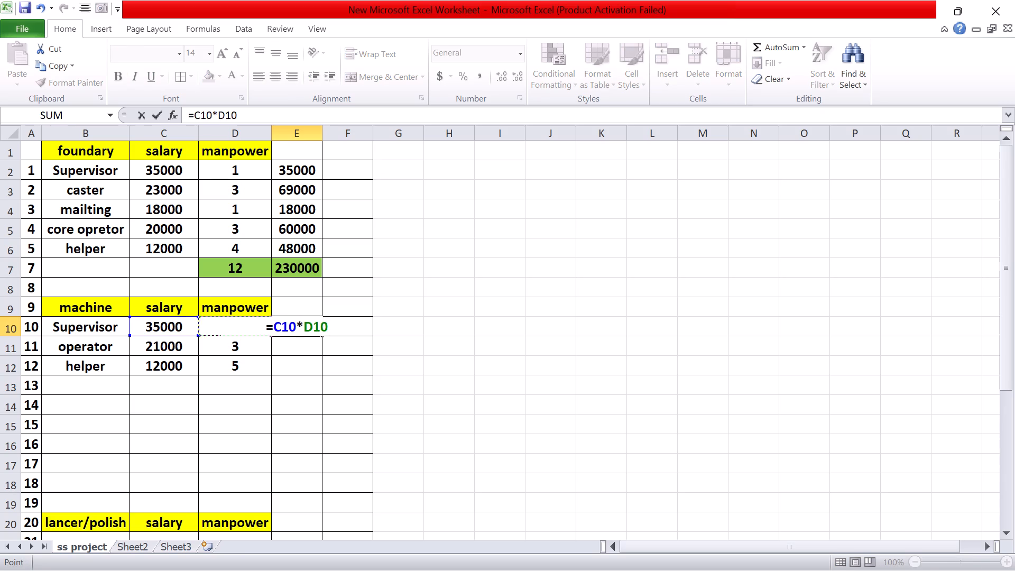
key("Return")
left_click(315, 331)
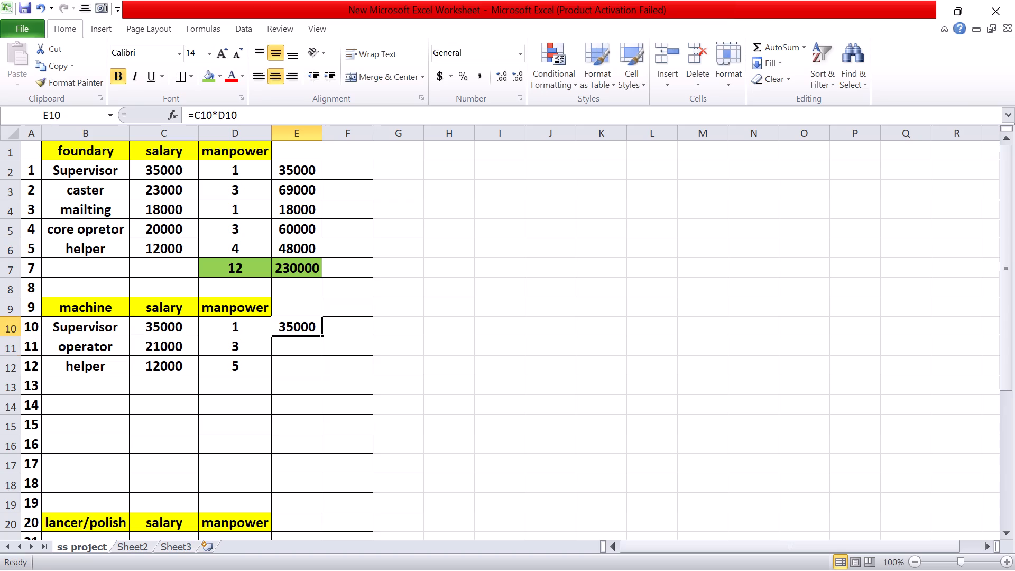
left_click_drag(322, 334, 321, 401)
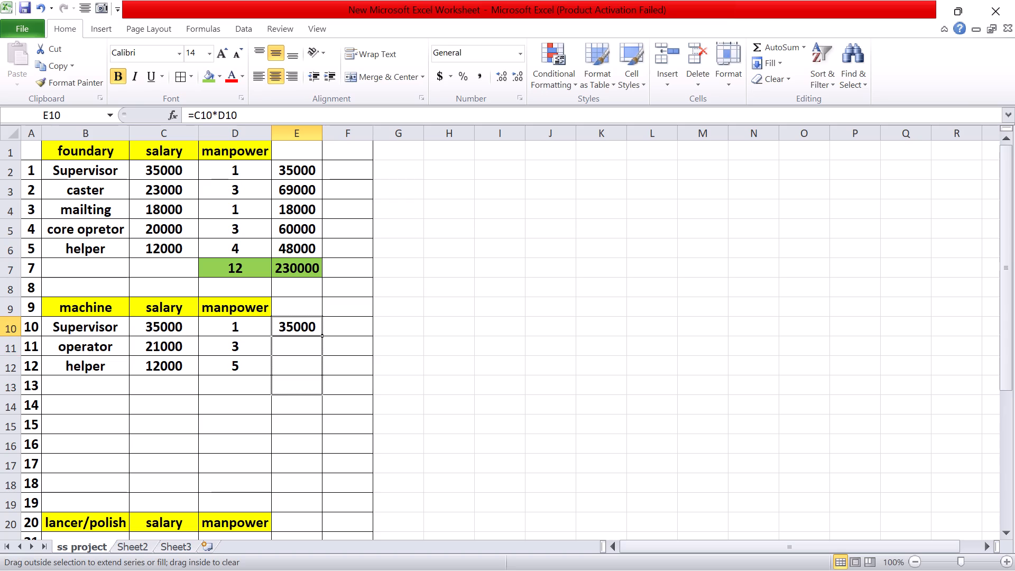
left_click_drag(321, 401, 318, 389)
Total the machine costs in E14 with =SUM(E10:E13).
left_click(301, 407)
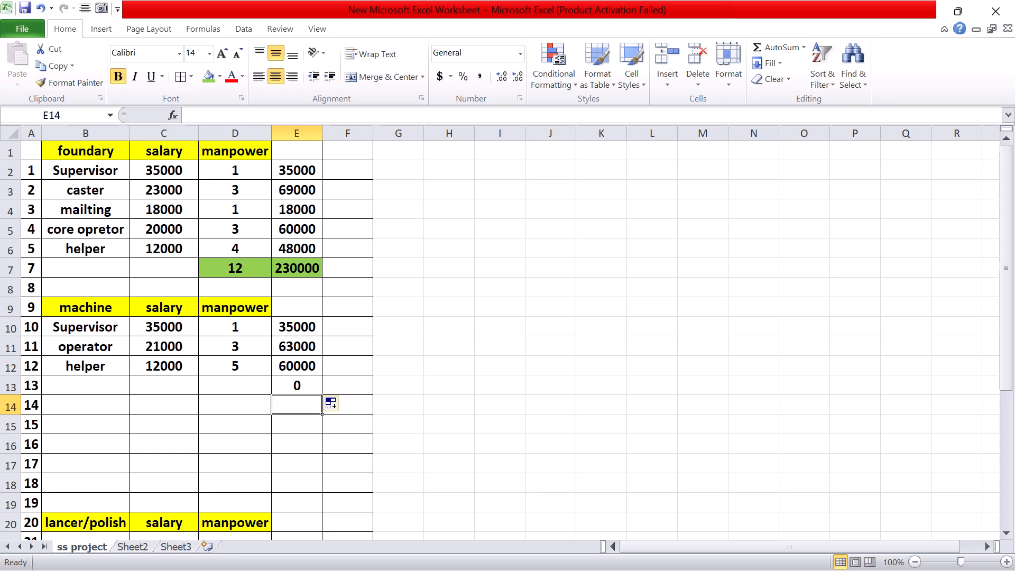
key("alt+equal")
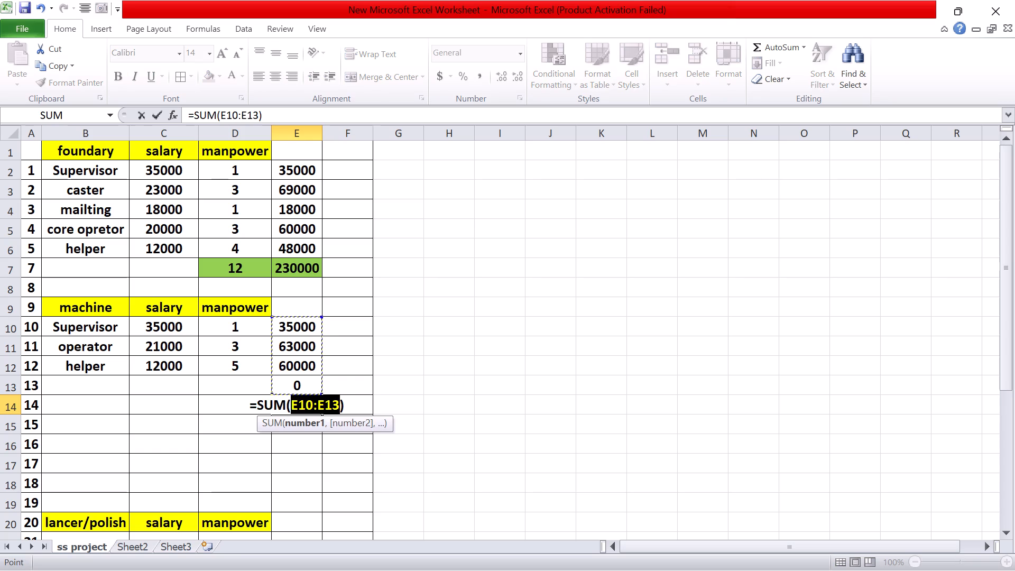
key("Return")
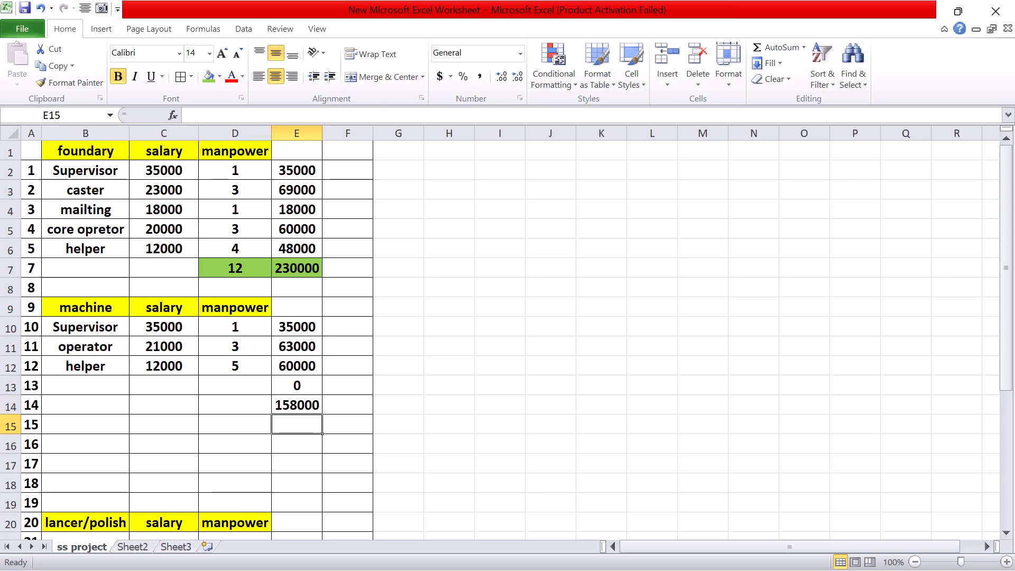
left_click(326, 447)
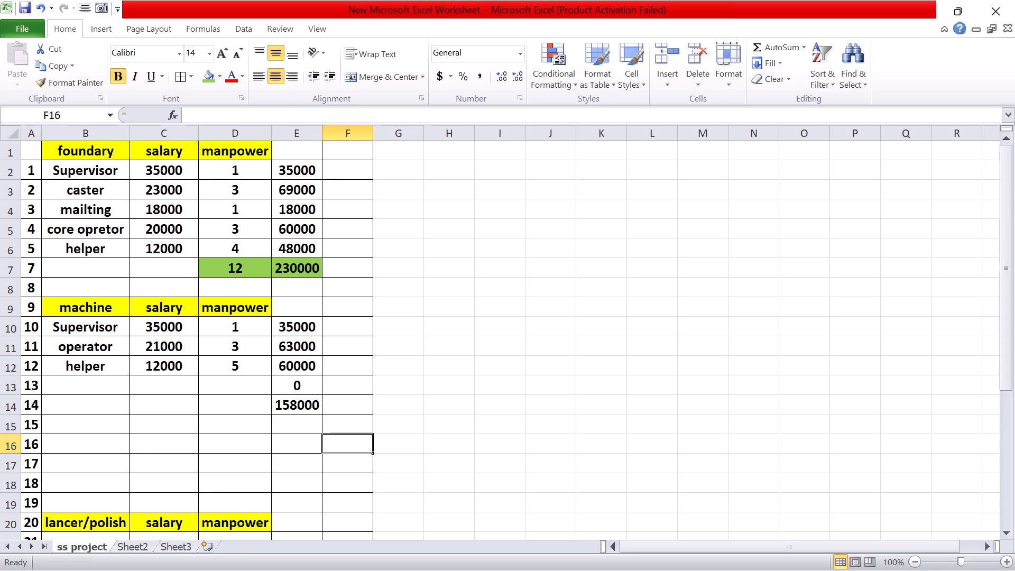
Copy the lancer/polish block B20:F29, including the plating row, and paste it starting at B16.
scroll(150, 484, "down", 1)
left_click_drag(100, 424, 324, 570)
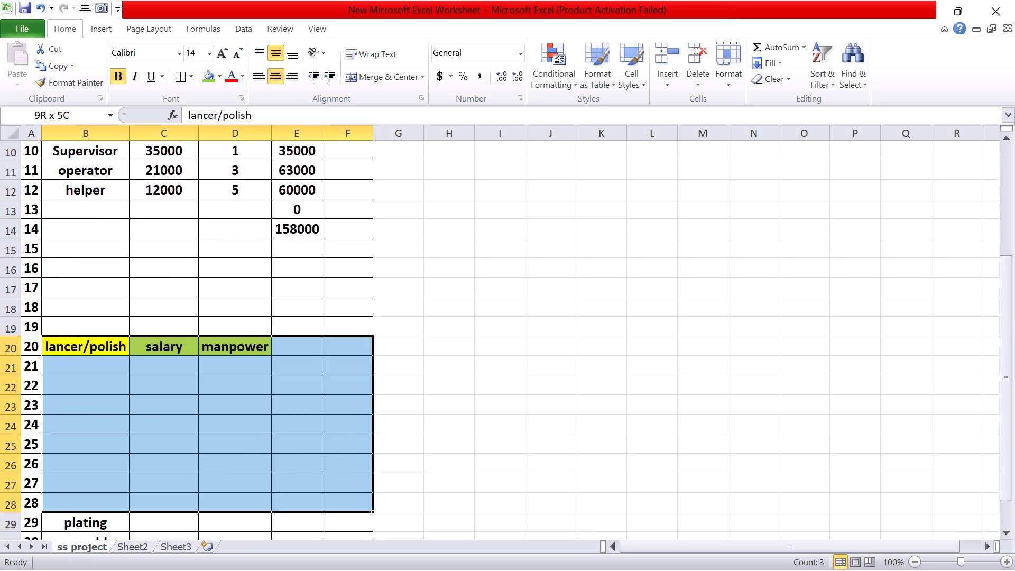
left_click_drag(324, 570, 337, 473)
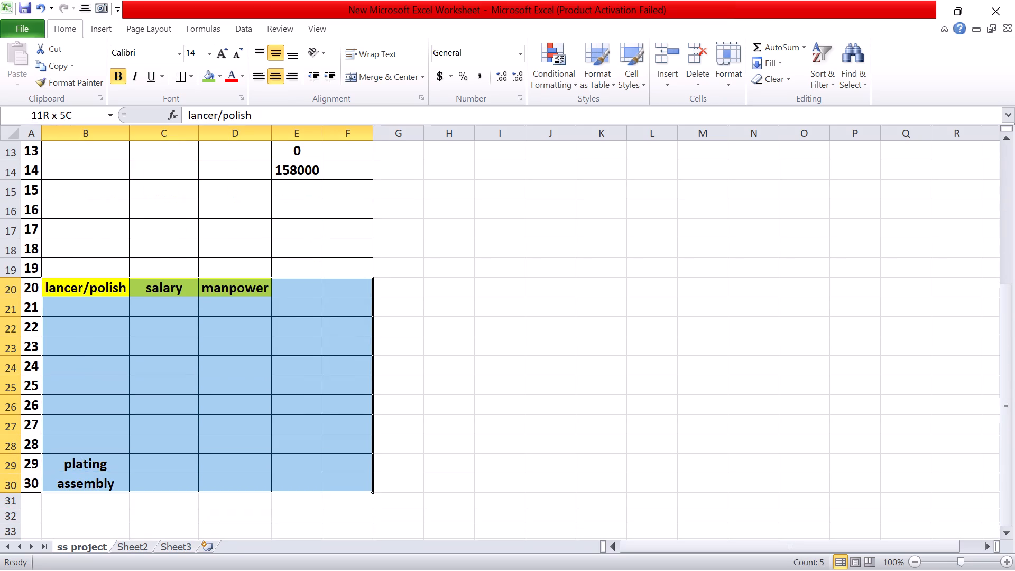
left_click_drag(337, 473, 336, 467)
key("ctrl+c")
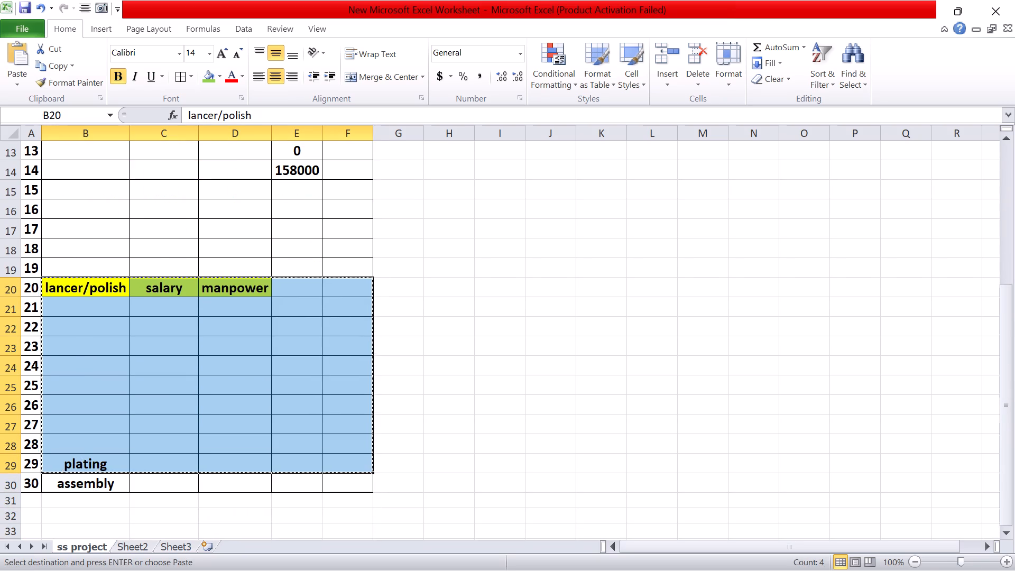
scroll(219, 418, "up", 2)
left_click(101, 386)
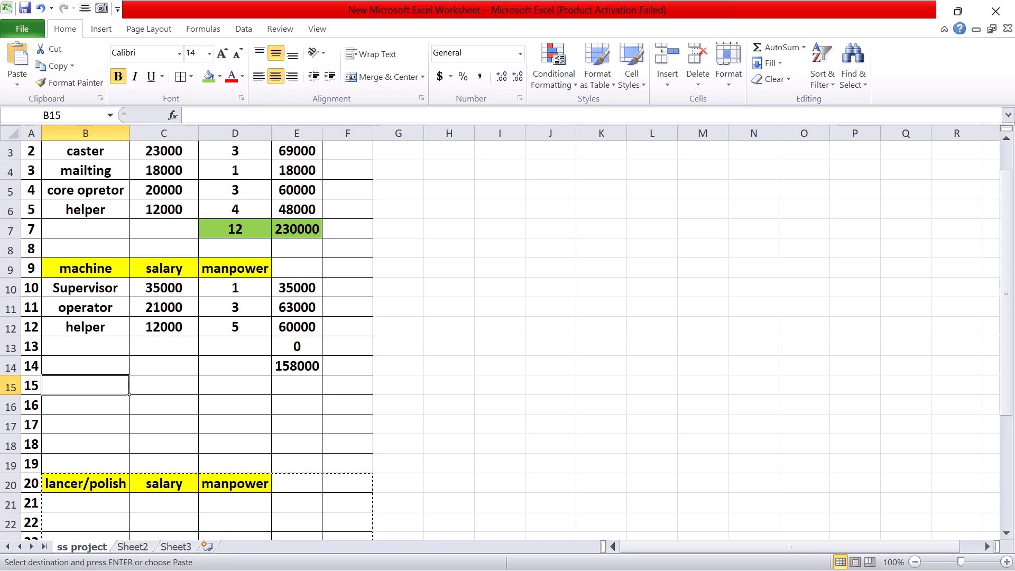
left_click(99, 406)
key("ctrl+v")
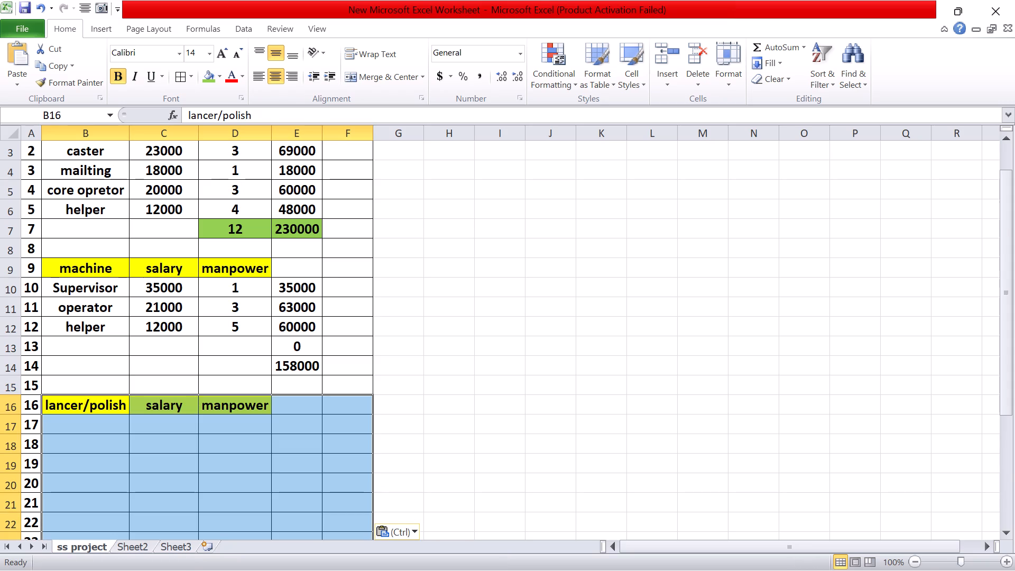
Clear the duplicate "plating" label from cell B29.
scroll(177, 403, "down", 2)
left_click(98, 466)
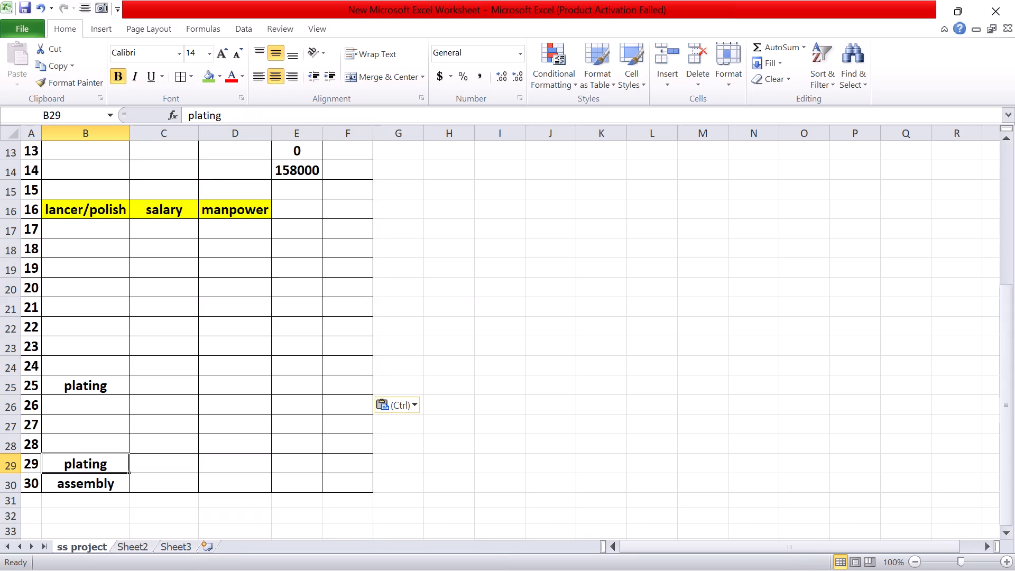
key("BackSpace")
left_click(246, 447)
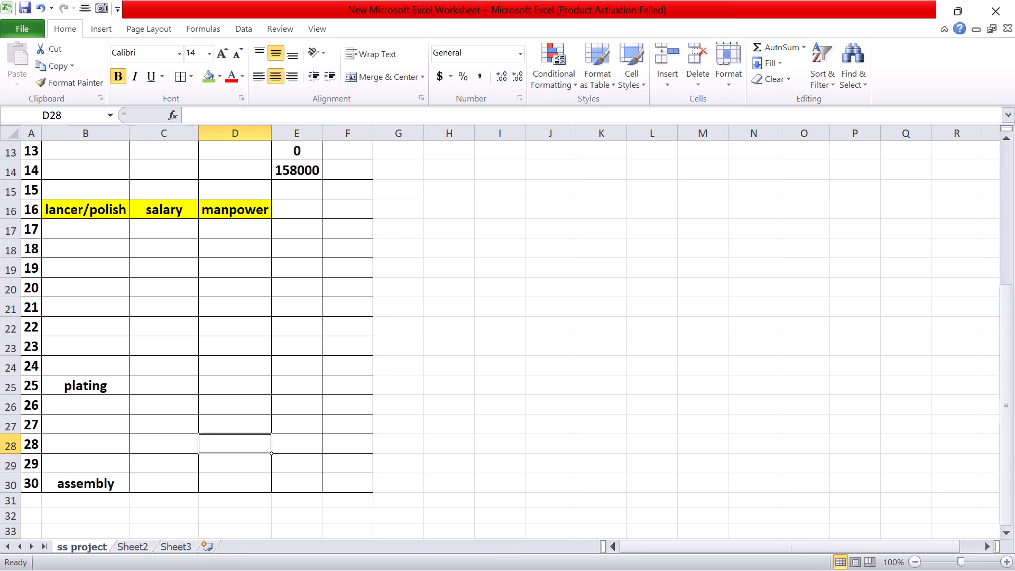
Copy the formatting of row 29 onto rows 30 through 39 with Format Painter.
scroll(261, 430, "down", 1)
left_click(9, 365)
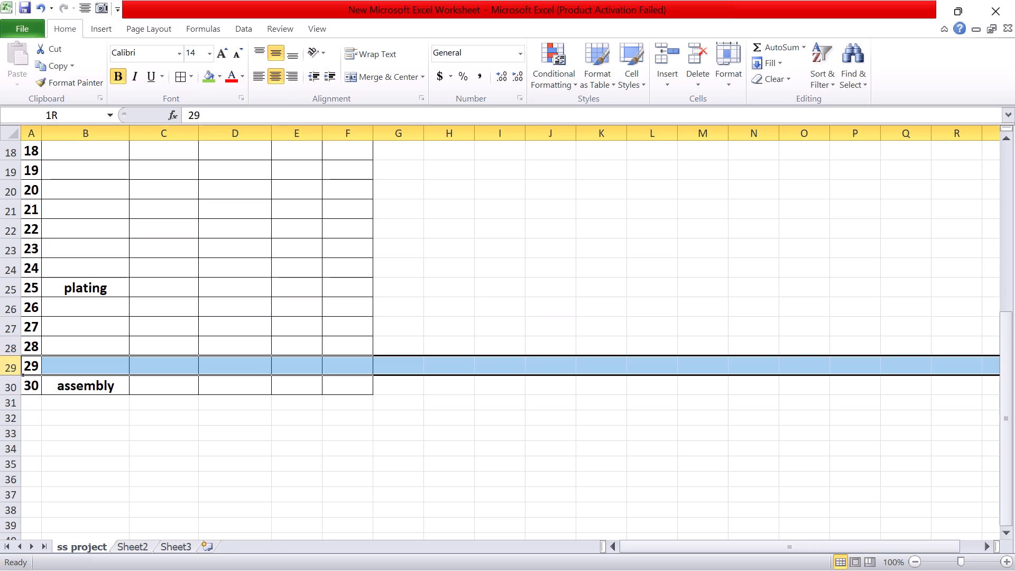
left_click(73, 81)
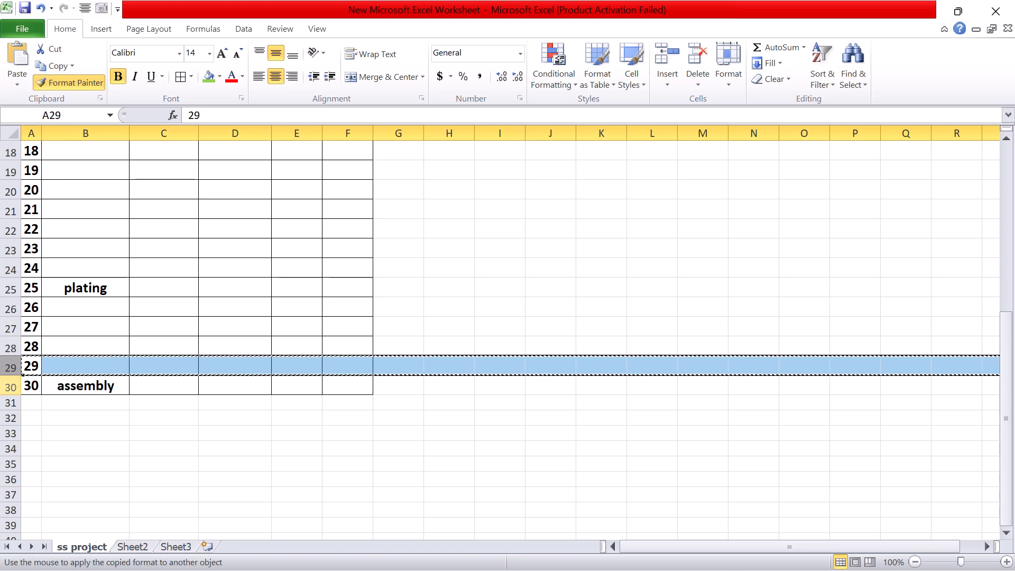
left_click_drag(12, 385, 0, 527)
left_click(430, 379)
Renumber column A by filling the series from A2:A3 down to 38 in A39.
scroll(93, 350, "up", 4)
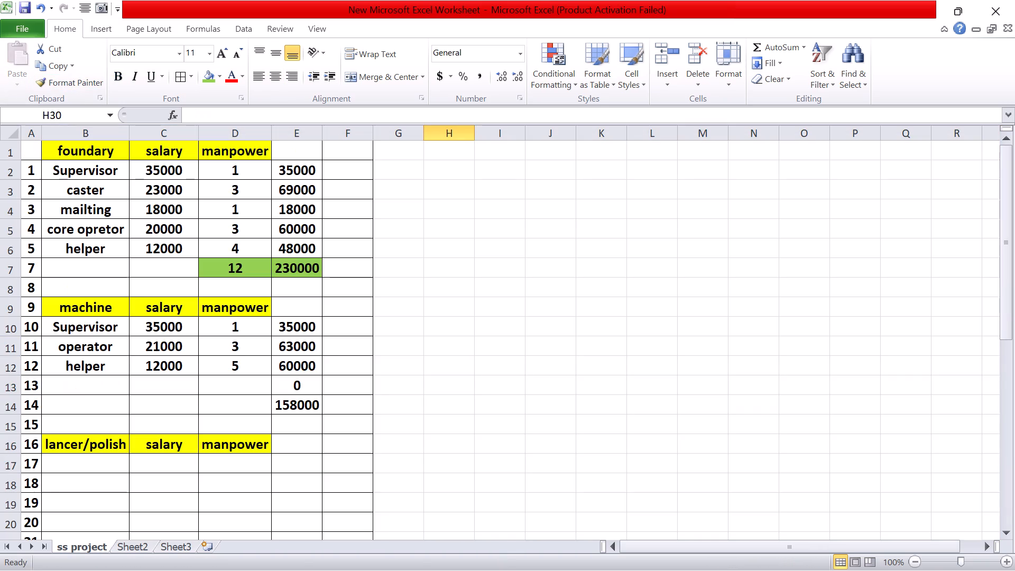
scroll(94, 349, "up", 6)
left_click_drag(31, 174, 30, 190)
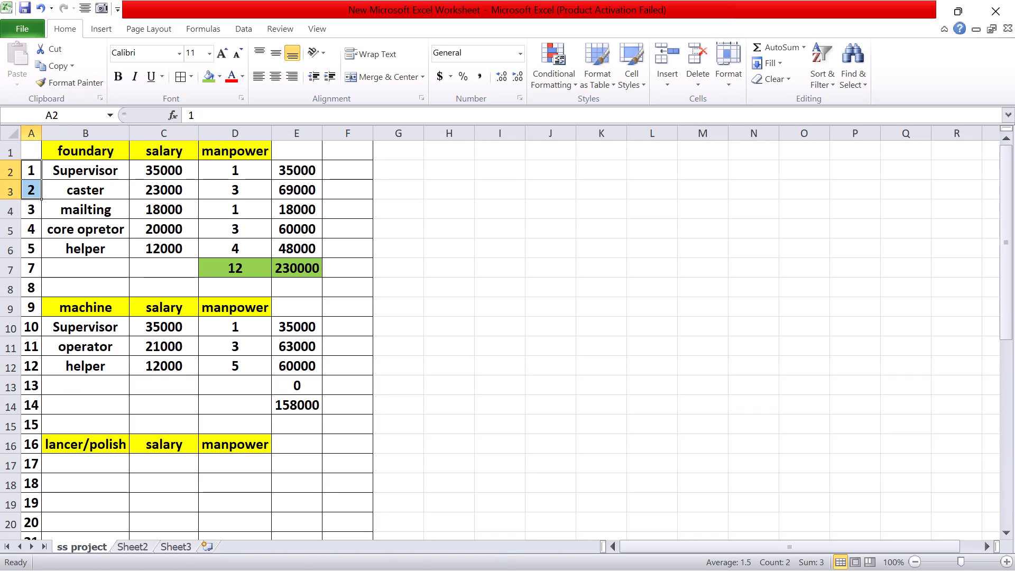
left_click_drag(42, 201, 31, 566)
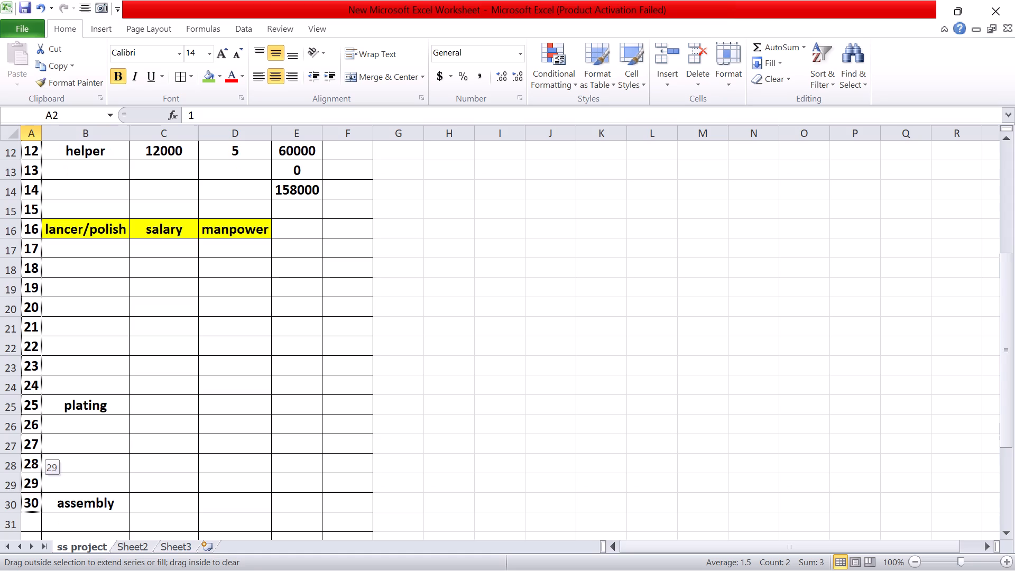
left_click_drag(31, 566, 36, 506)
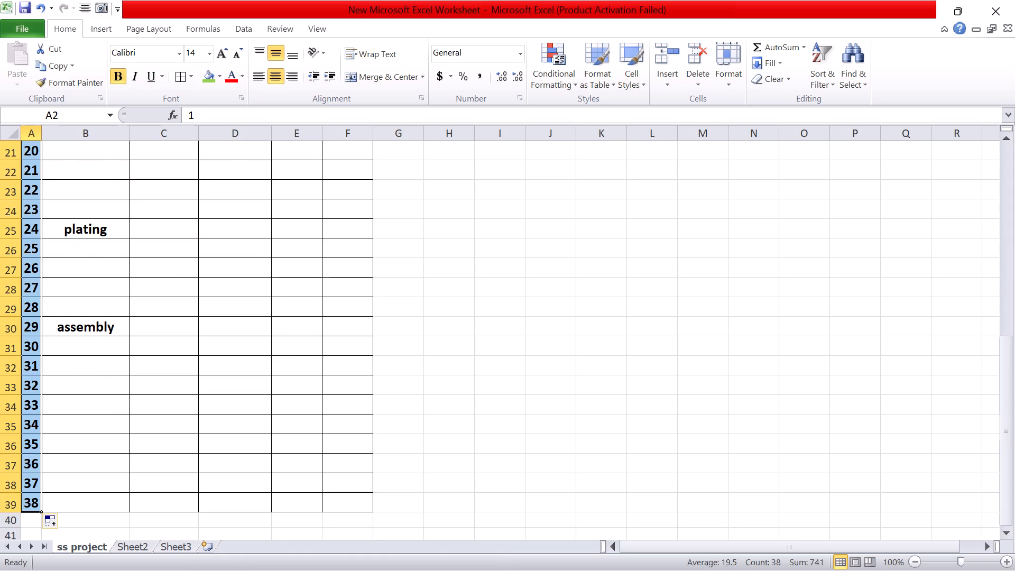
Extend the machine total formula from E14 into manpower cell D14 and fill D14:E14 with green.
scroll(377, 400, "up", 5)
scroll(323, 402, "up", 11)
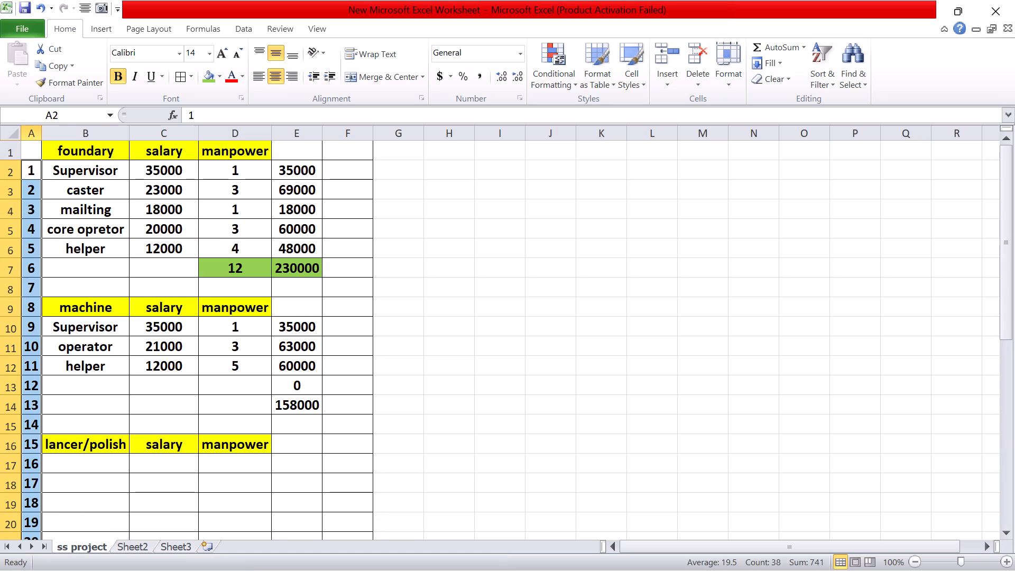
left_click(292, 404)
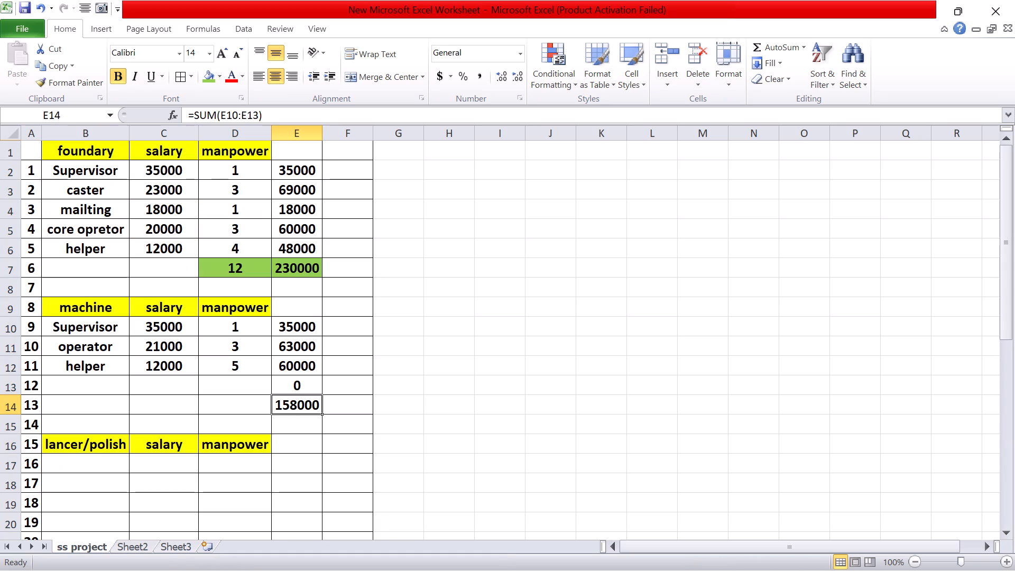
left_click_drag(321, 415, 233, 412)
left_click_drag(252, 402, 293, 410)
left_click(215, 79)
left_click(460, 382)
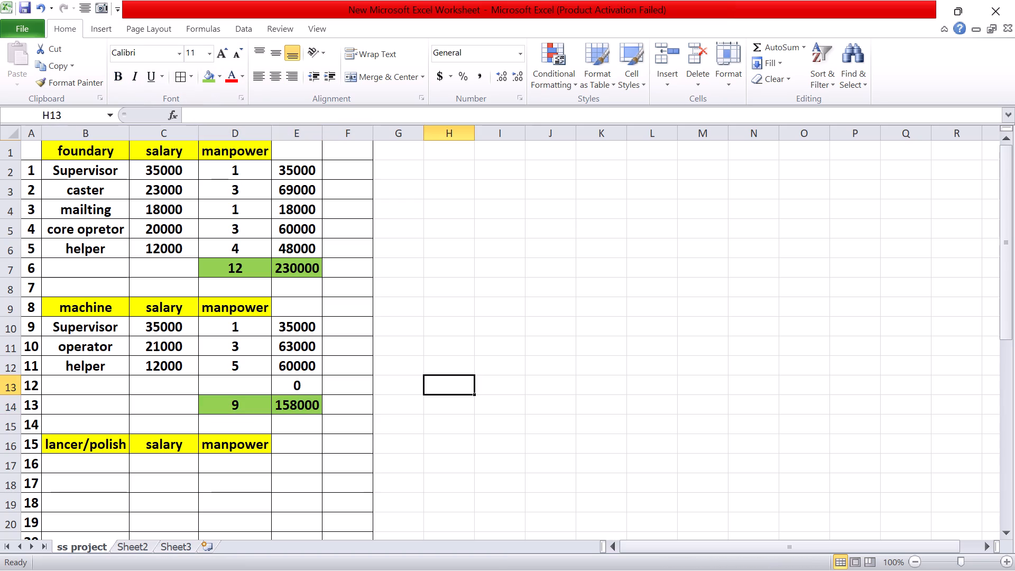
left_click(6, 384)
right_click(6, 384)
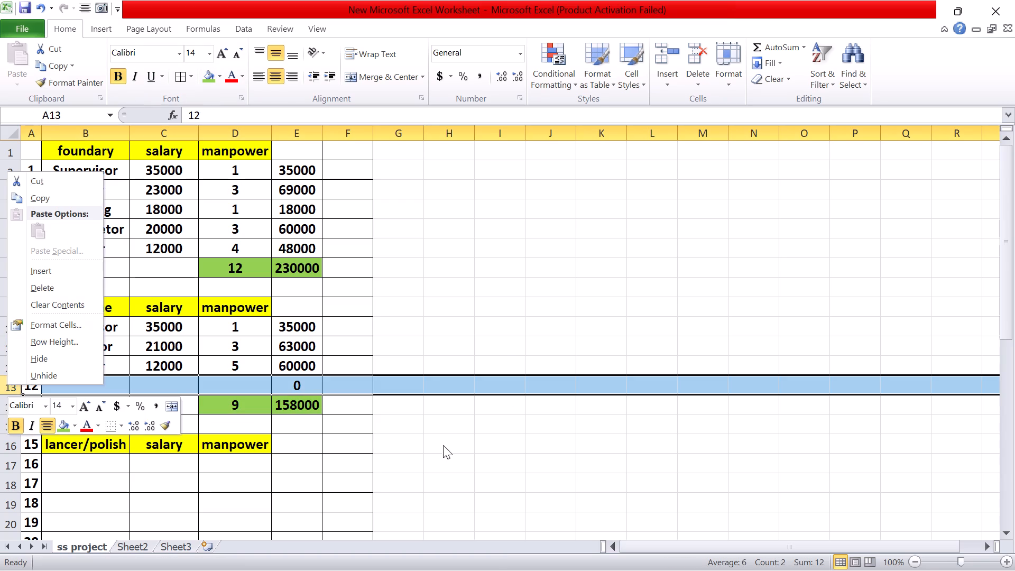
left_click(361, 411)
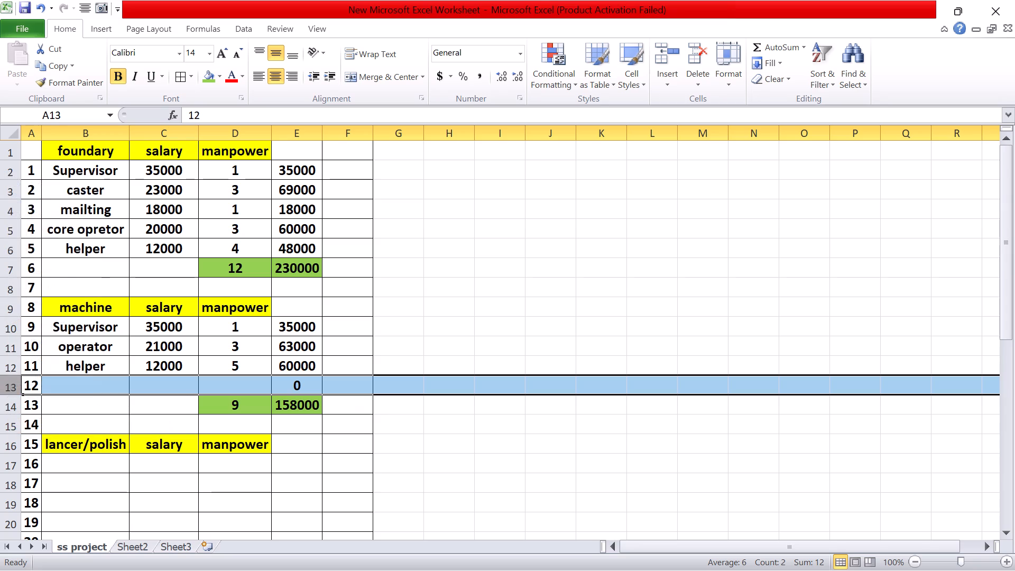
Copy the machine section's Supervisor entry (B10:D10) into row 17 under the lancer/polish header.
scroll(304, 413, "down", 2)
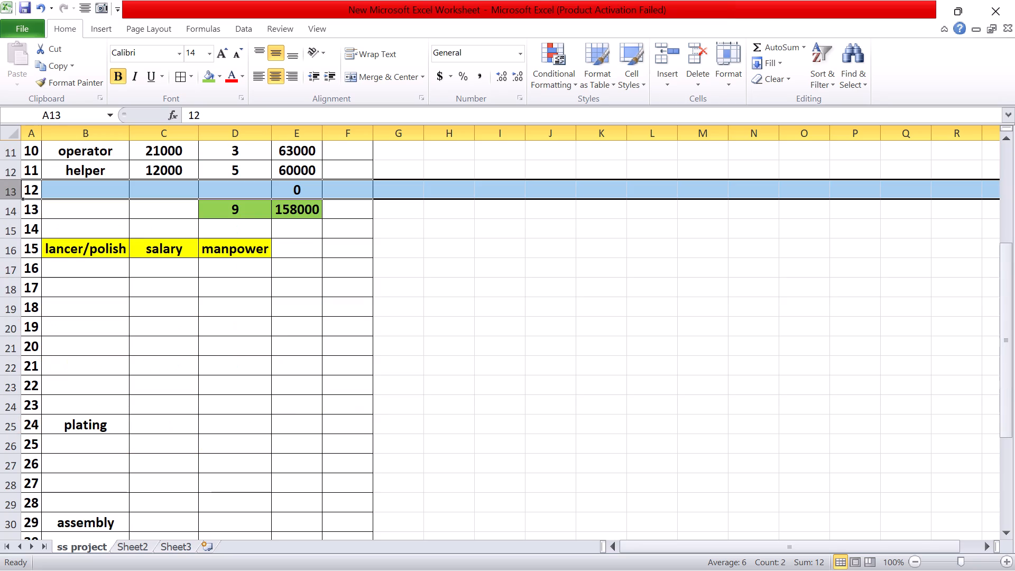
scroll(307, 415, "up", 2)
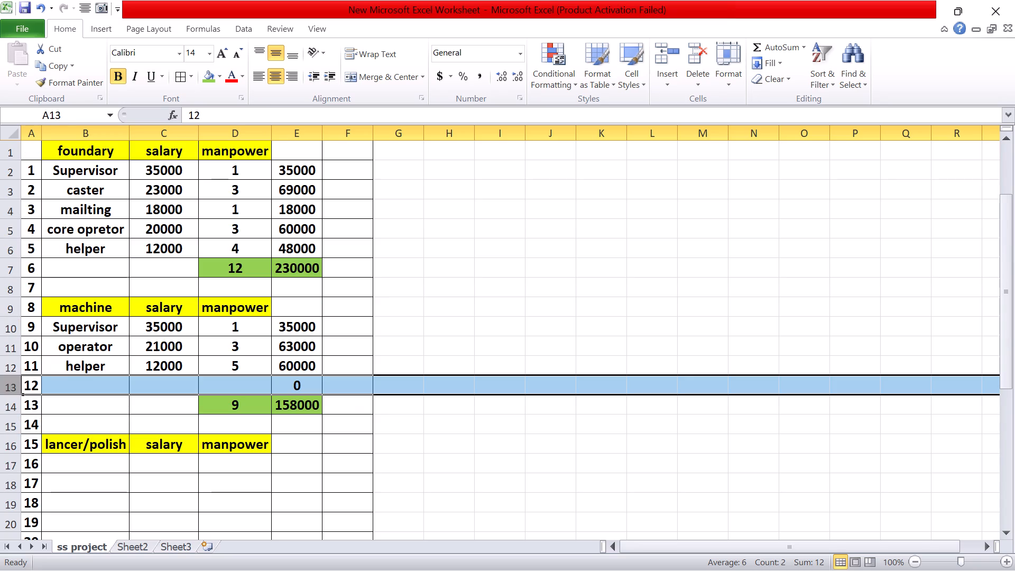
left_click_drag(114, 326, 235, 327)
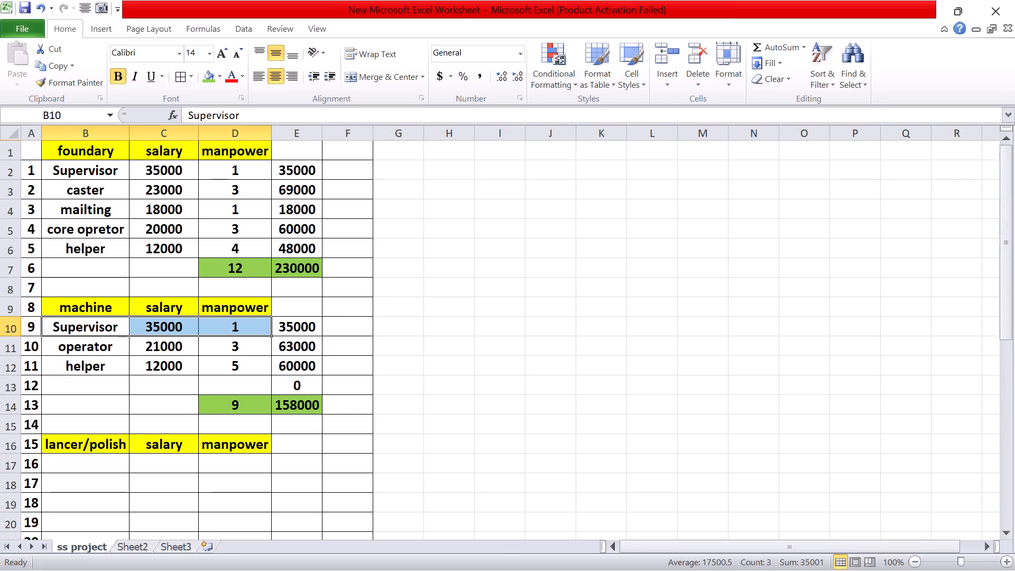
key("ctrl+c")
left_click(95, 466)
key("ctrl+v")
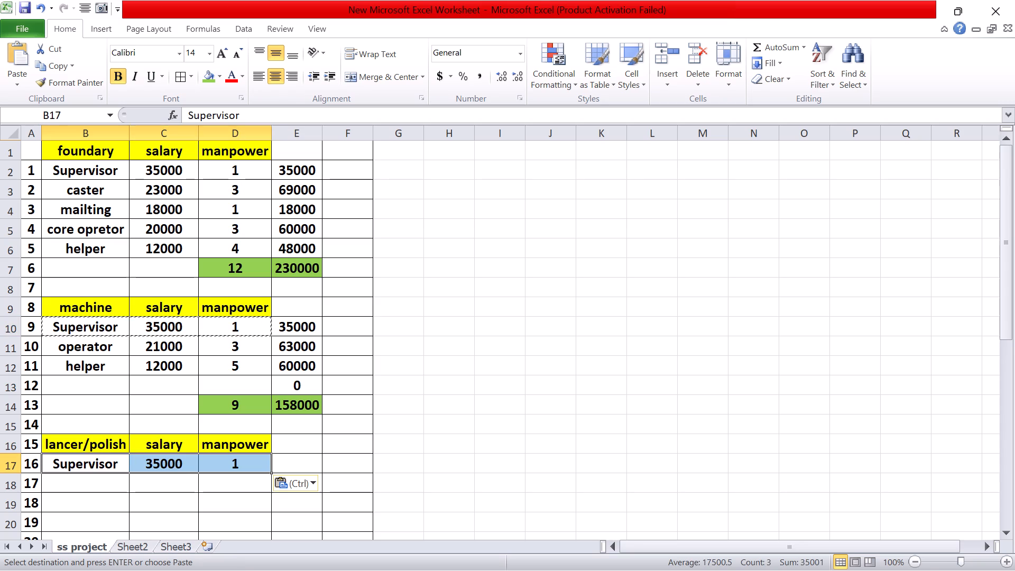
Paste the copied Supervisor entry with its salary and manpower into B26:D26 under plating.
scroll(233, 491, "down", 1)
left_click(292, 442)
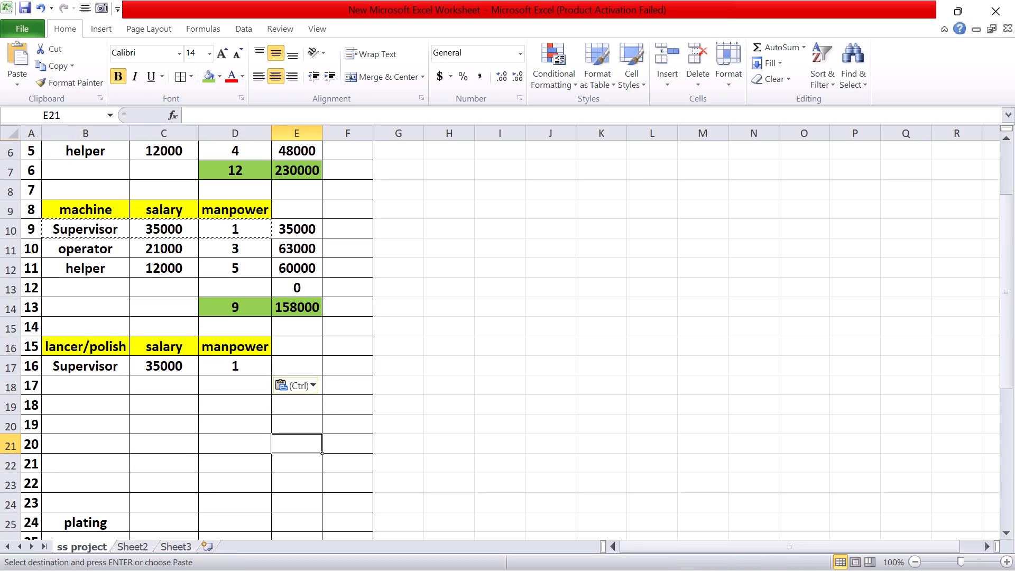
scroll(342, 441, "down", 1)
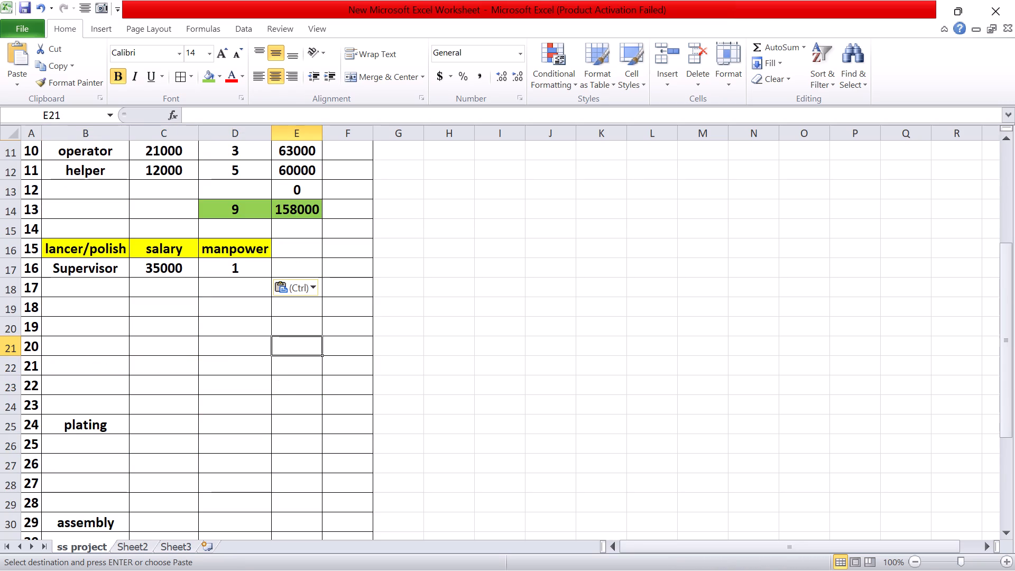
scroll(136, 319, "up", 1)
scroll(151, 347, "down", 1)
left_click(87, 444)
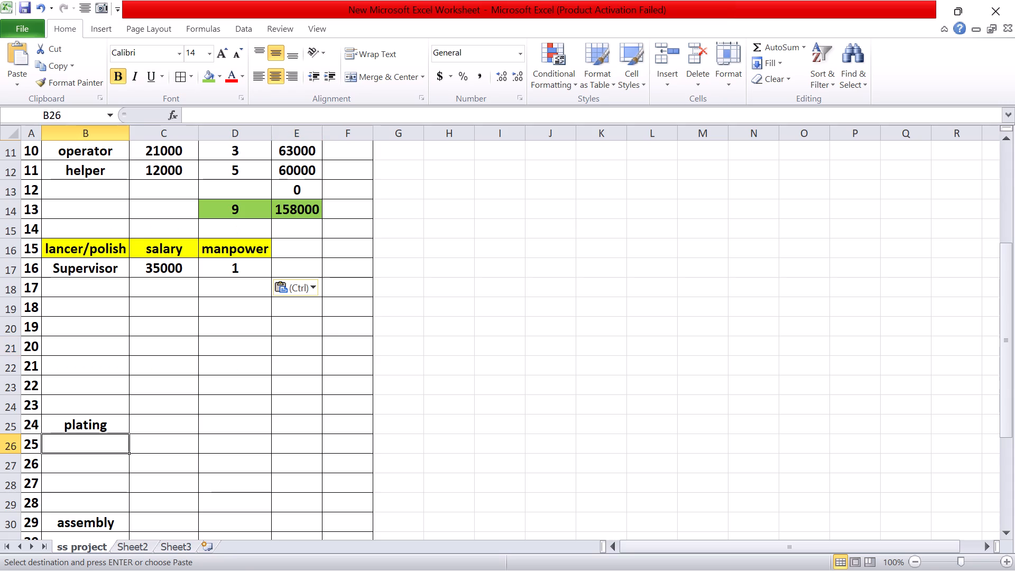
key("ctrl+v")
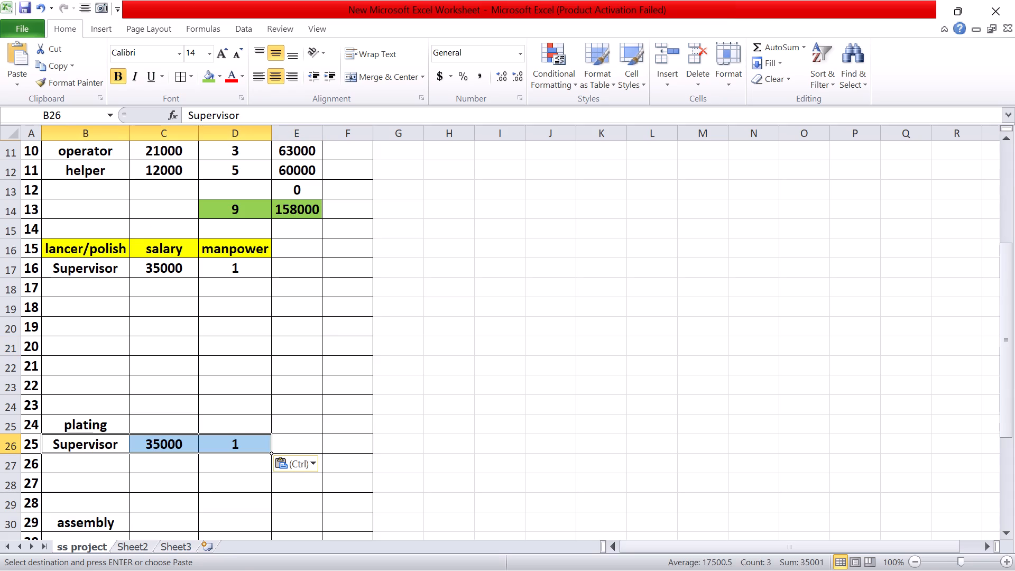
Copy the salary and manpower headers from C16:D16 into C25:D25 beside the plating label.
left_click(109, 418)
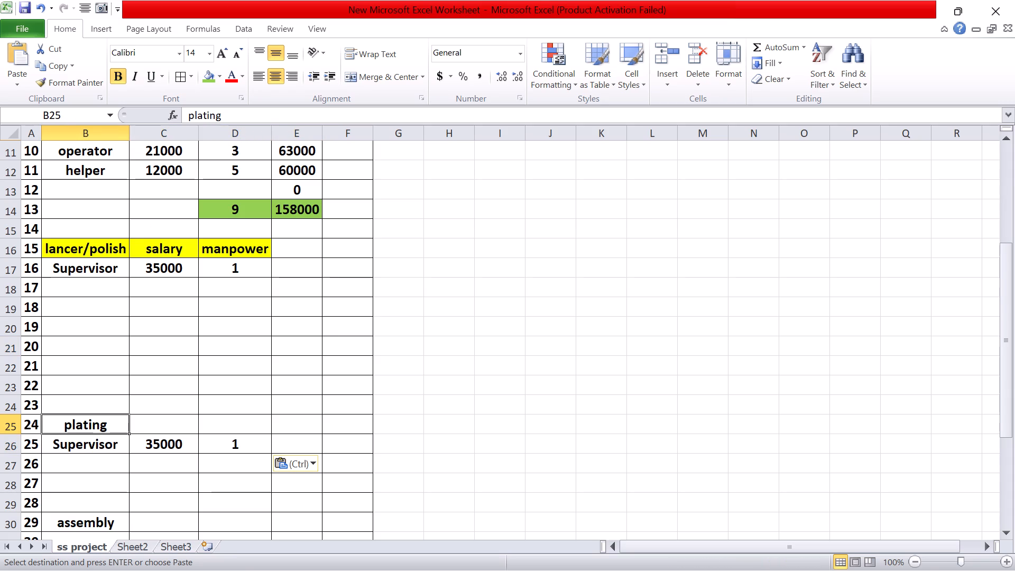
left_click_drag(161, 248, 228, 254)
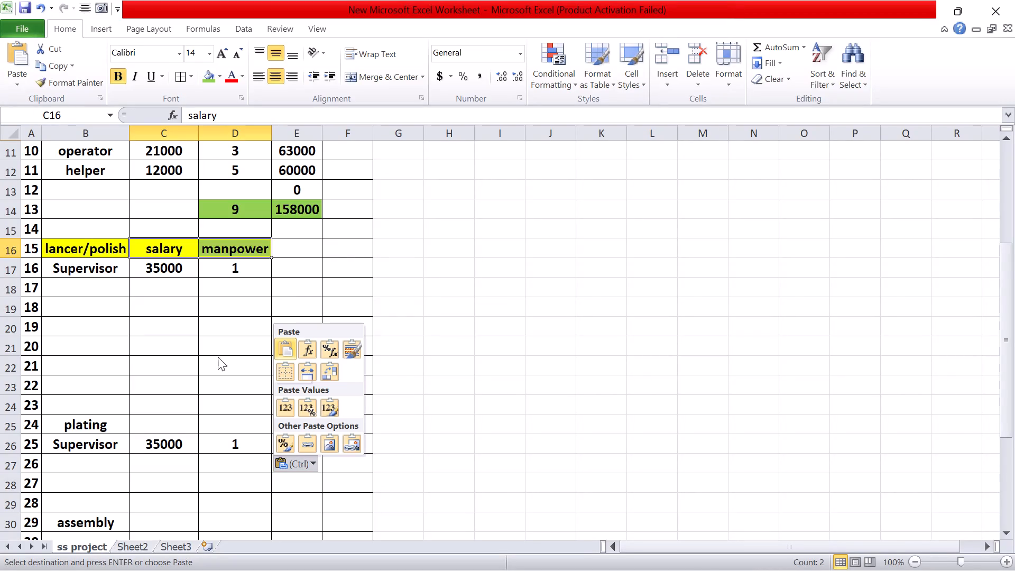
left_click(224, 275)
left_click_drag(186, 249, 230, 253)
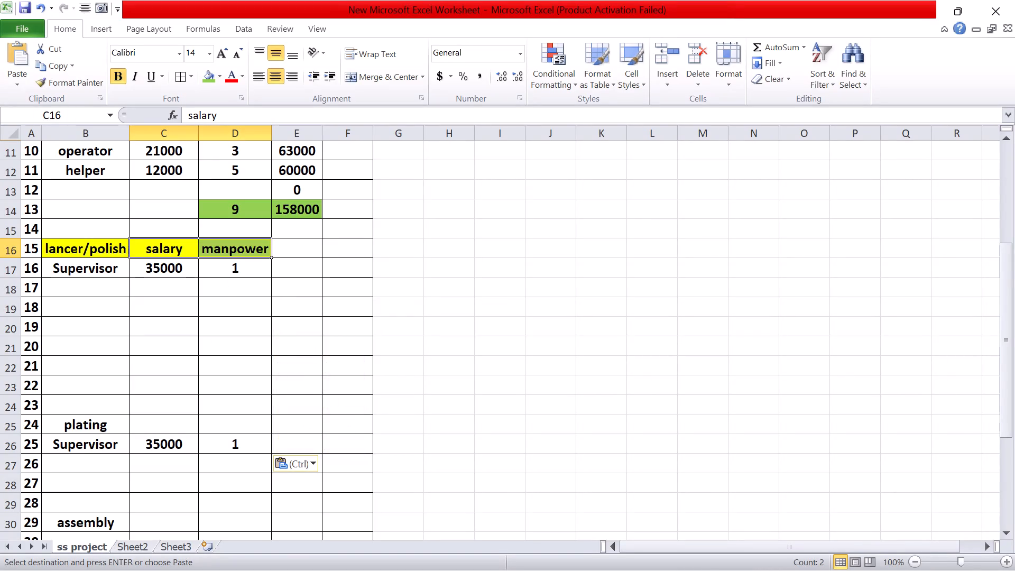
key("ctrl+c")
left_click(172, 413)
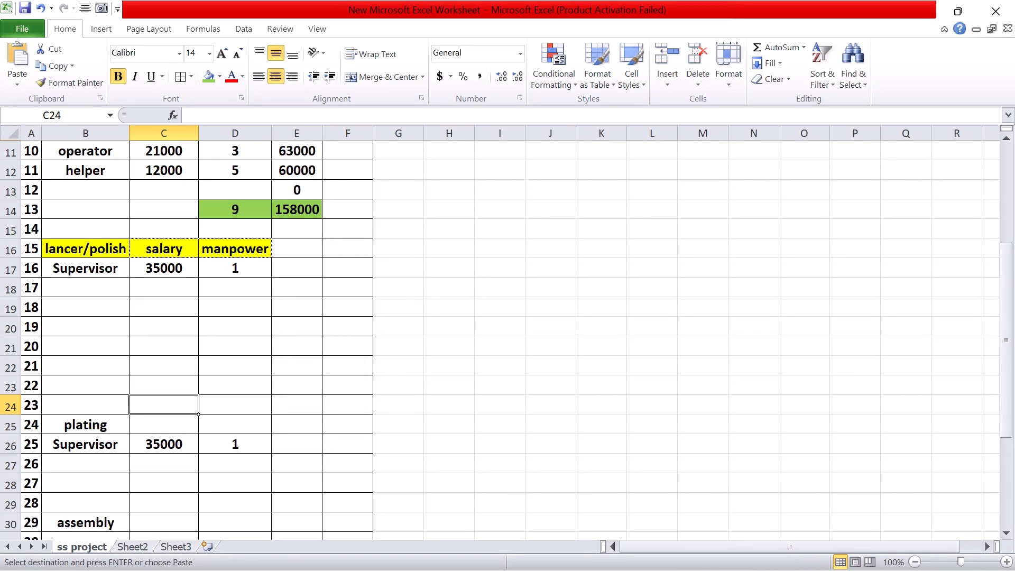
left_click(174, 431)
key("ctrl+v")
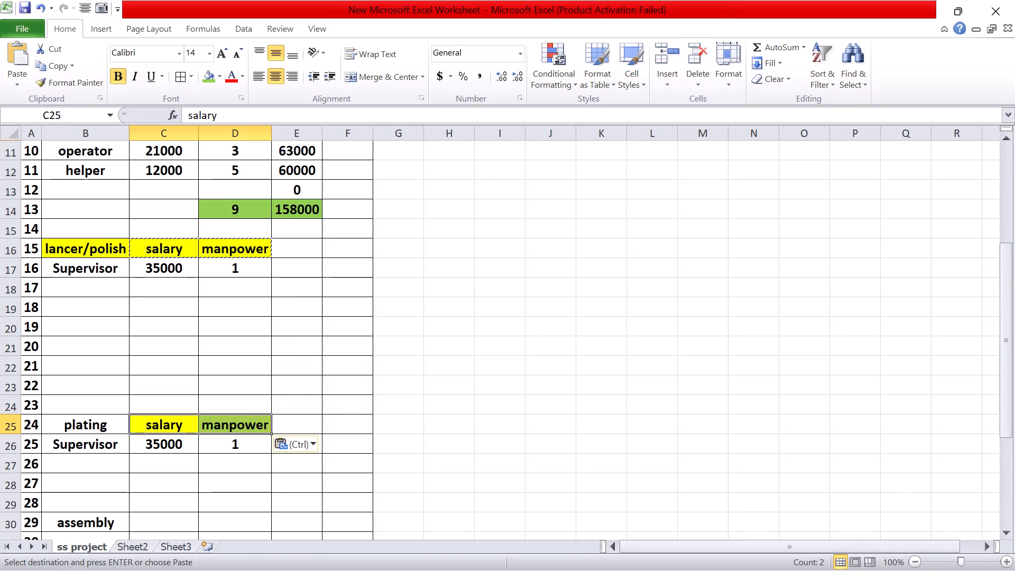
Apply the yellow header formatting of C25 to the plating label in B25 with Format Painter.
left_click_drag(69, 431, 226, 431)
left_click(171, 426)
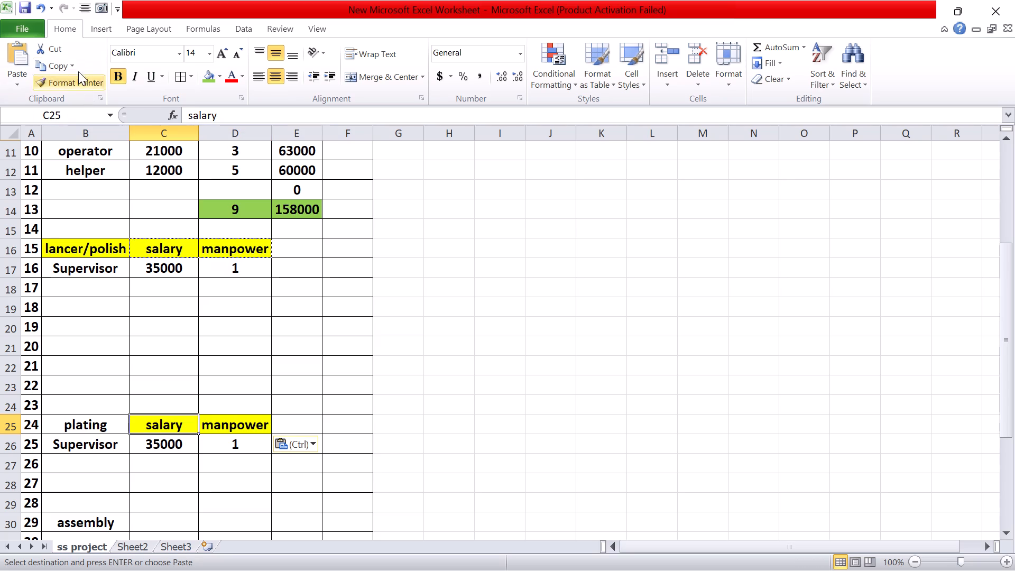
left_click(84, 82)
left_click_drag(98, 430, 108, 430)
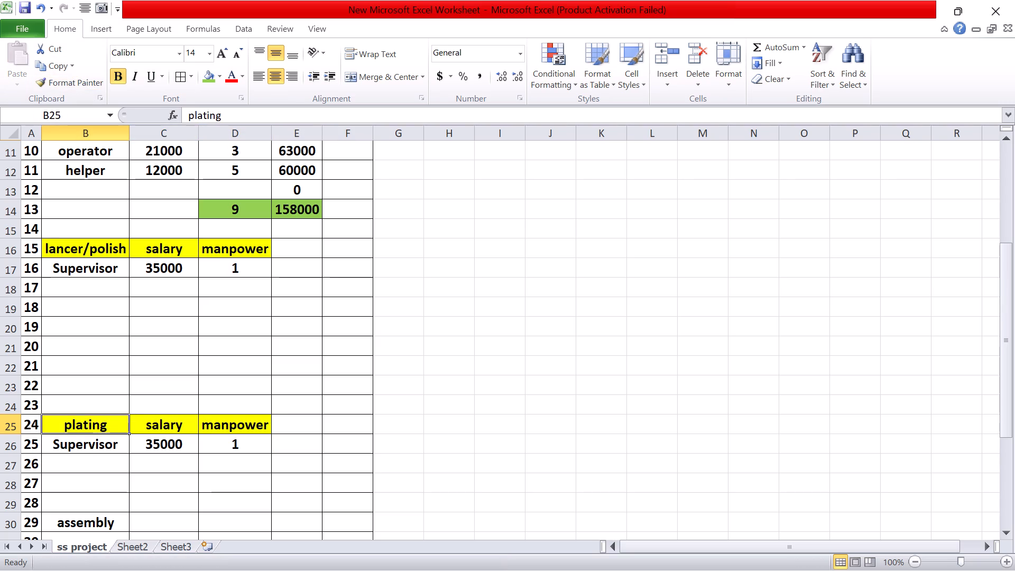
left_click(183, 422)
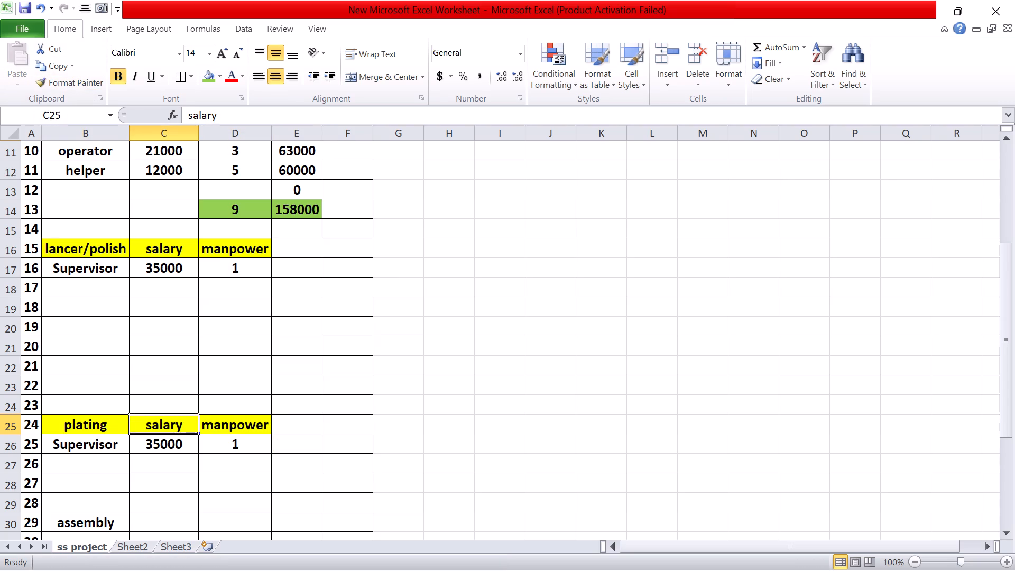
Review the department sections from foundary down to plating and their entries.
left_click(169, 270)
scroll(270, 403, "up", 4)
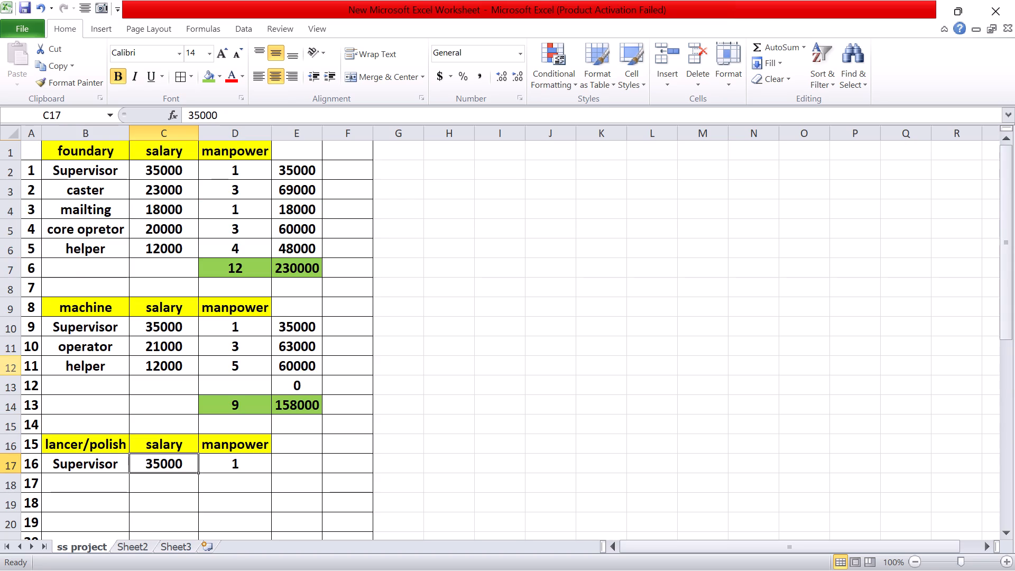
left_click(357, 454)
scroll(372, 455, "down", 2)
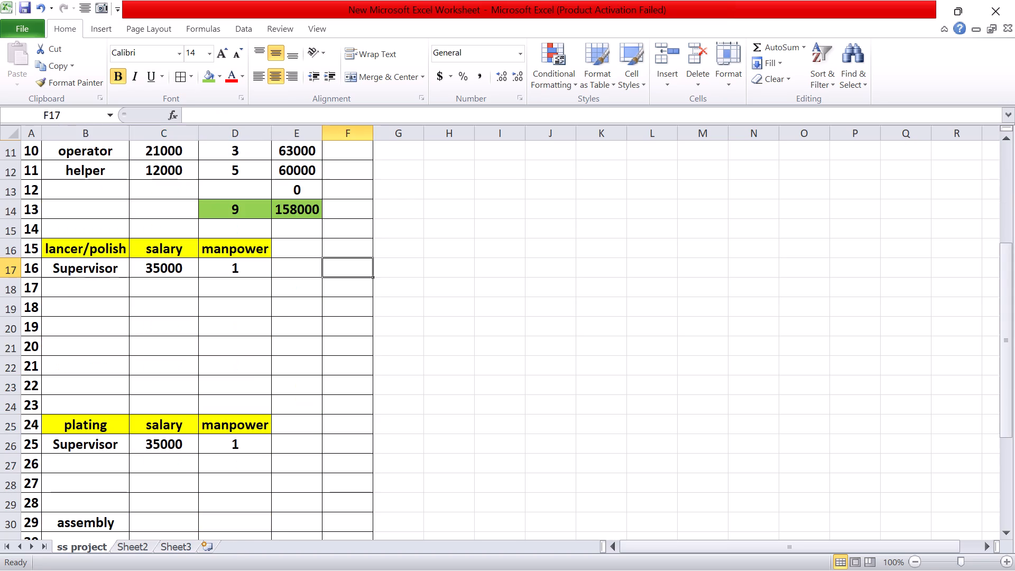
scroll(372, 455, "up", 12)
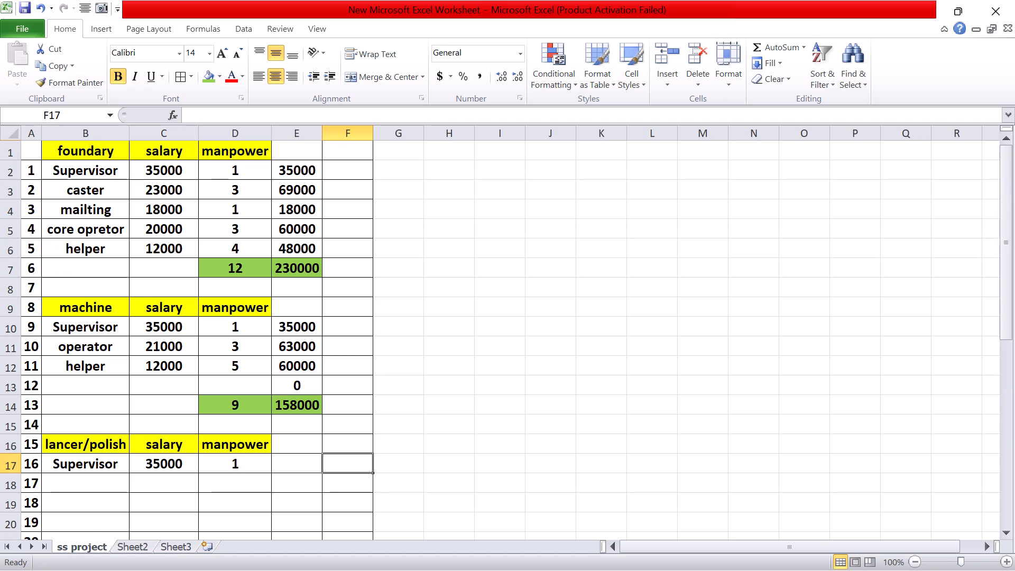
Move the assembly label down to B34 by filling it from B30 to B34 and clearing B30:B33.
scroll(372, 437, "down", 2)
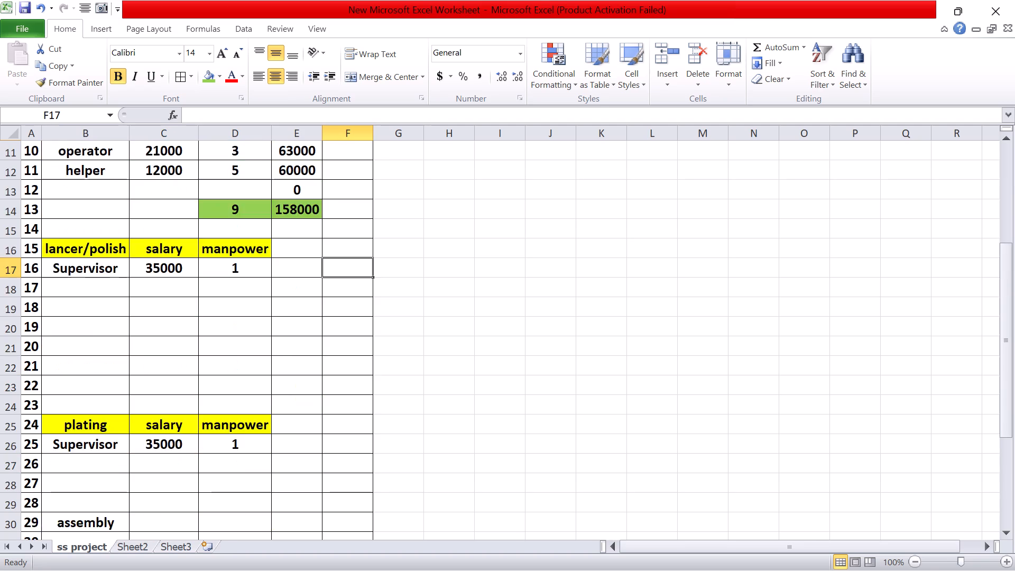
scroll(372, 437, "down", 3)
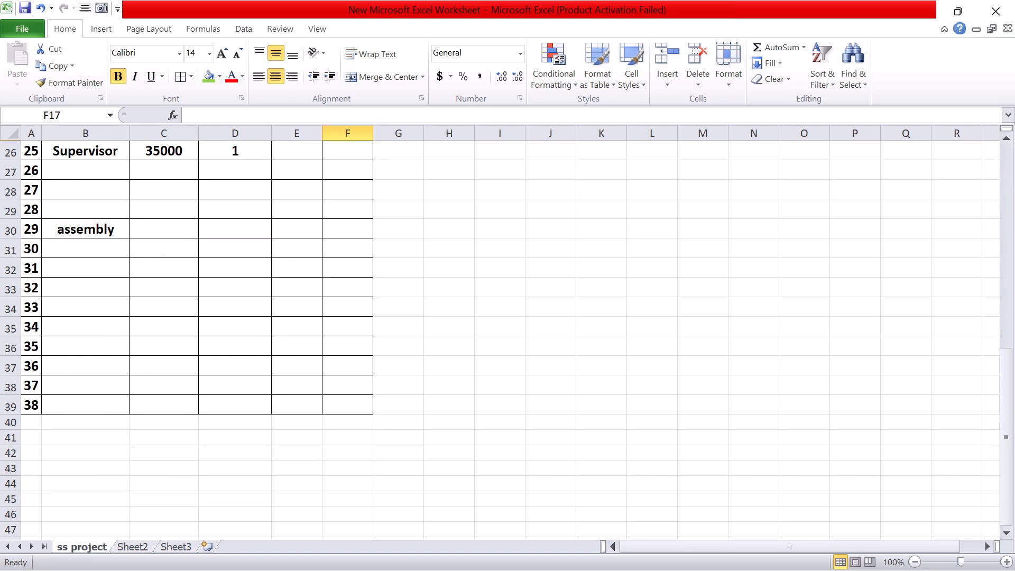
left_click(91, 234)
scroll(124, 308, "up", 1)
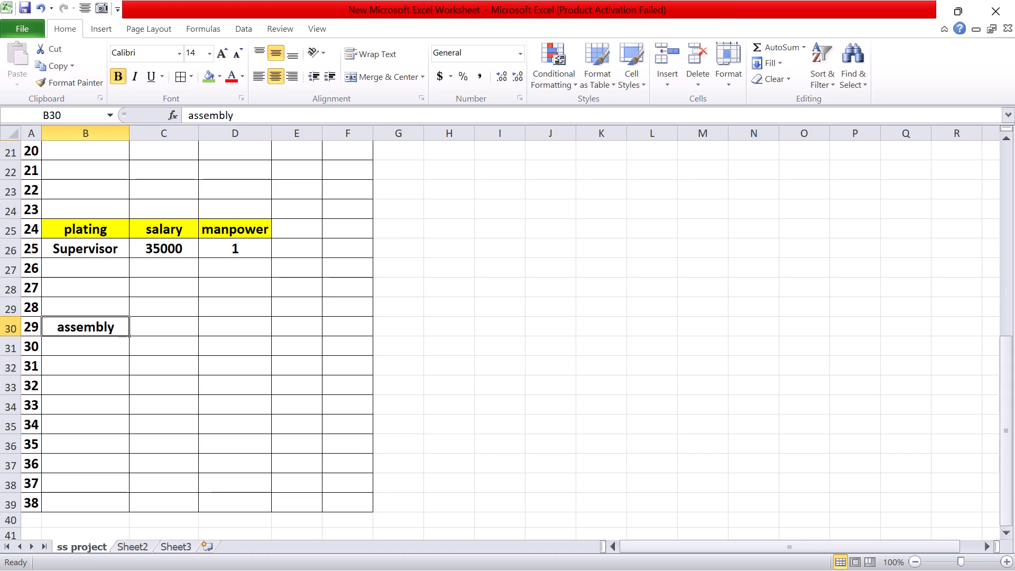
left_click_drag(128, 337, 128, 406)
left_click_drag(82, 327, 107, 375)
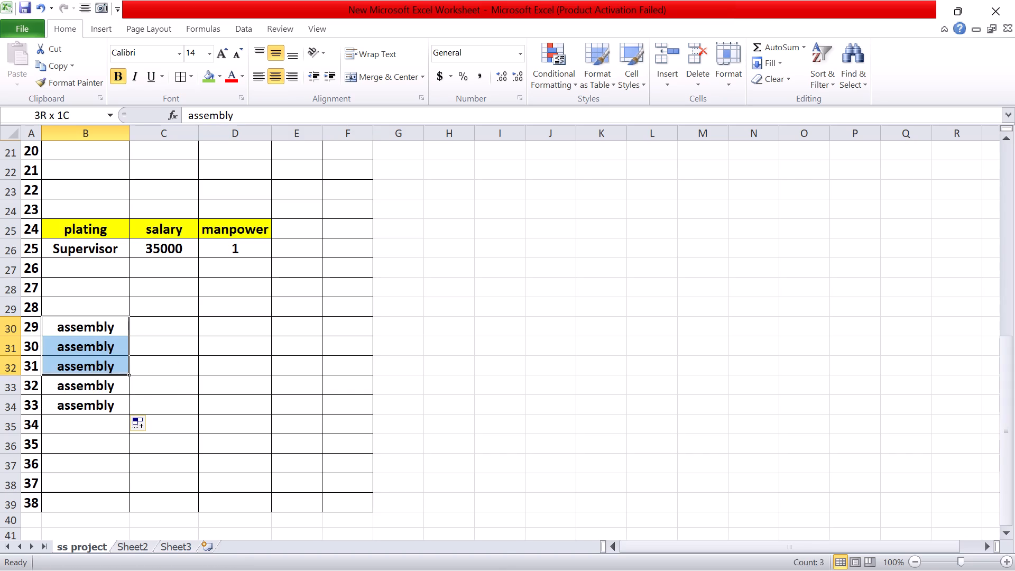
left_click_drag(107, 375, 110, 381)
key("Delete")
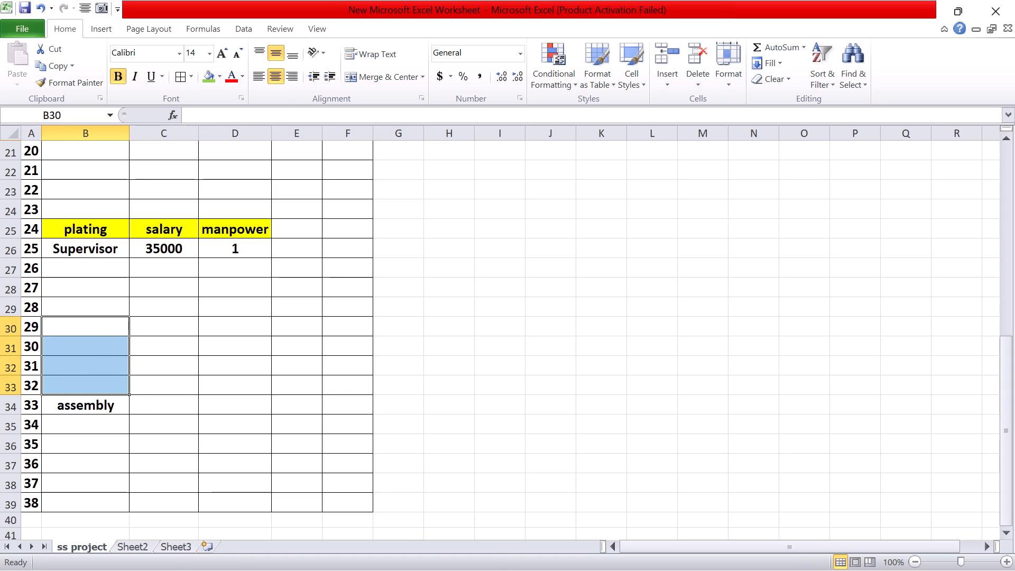
Copy the yellow header formatting of B25:D25 onto the assembly row B34:D34 with Format Painter.
left_click(243, 381)
left_click_drag(104, 230, 235, 238)
left_click_drag(123, 231, 220, 227)
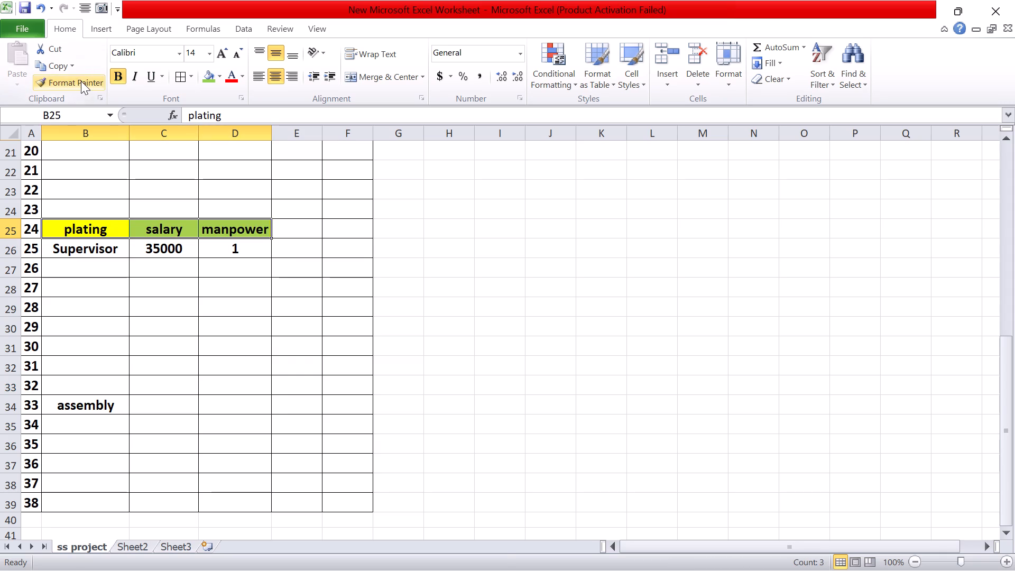
left_click(81, 81)
left_click(94, 404)
Copy the salary and manpower headers from C25:D25 into C34:D34 beside the assembly label.
left_click_drag(169, 232, 225, 240)
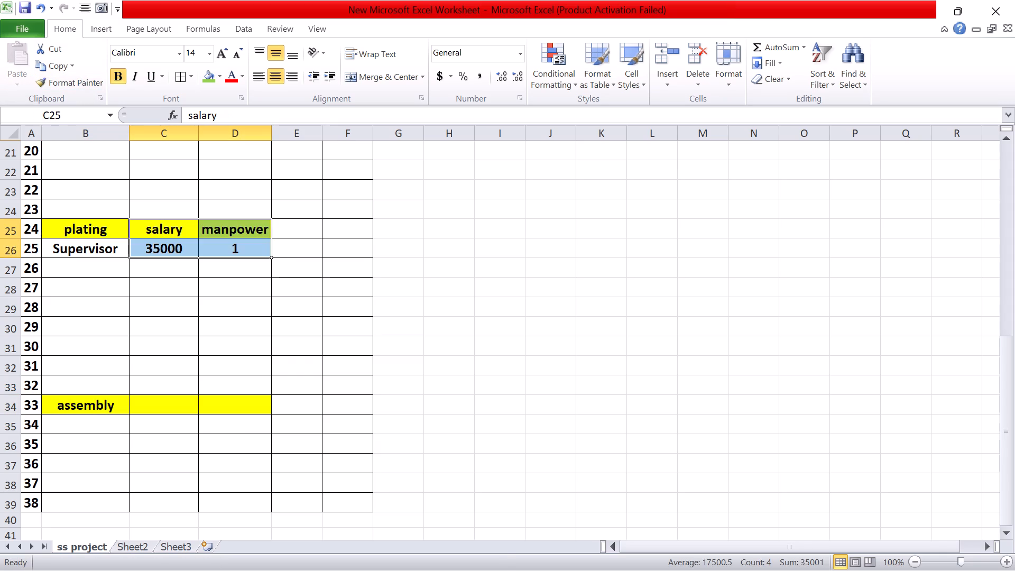
left_click_drag(170, 228, 209, 230)
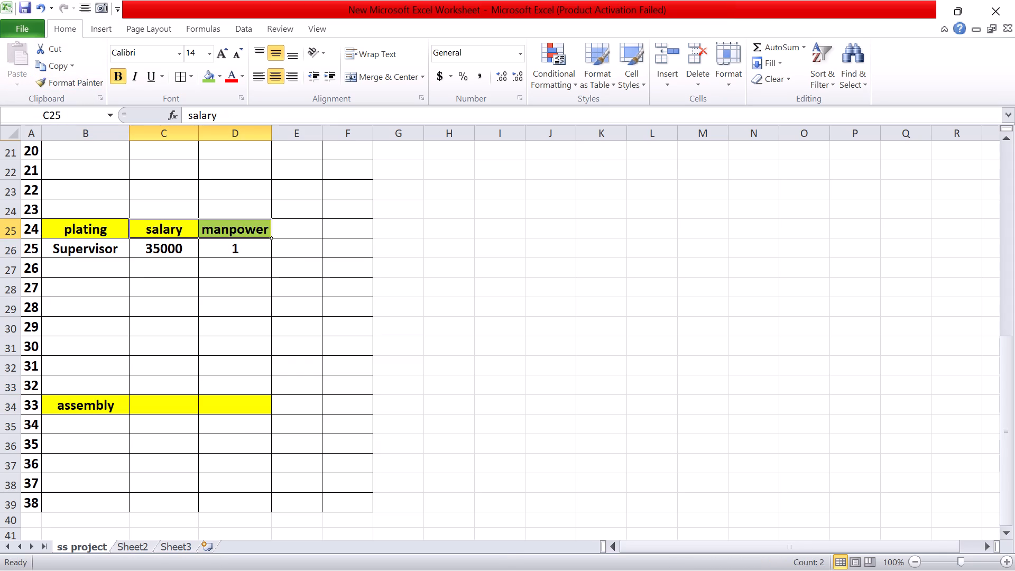
key("ctrl+c")
left_click(172, 407)
key("ctrl+v")
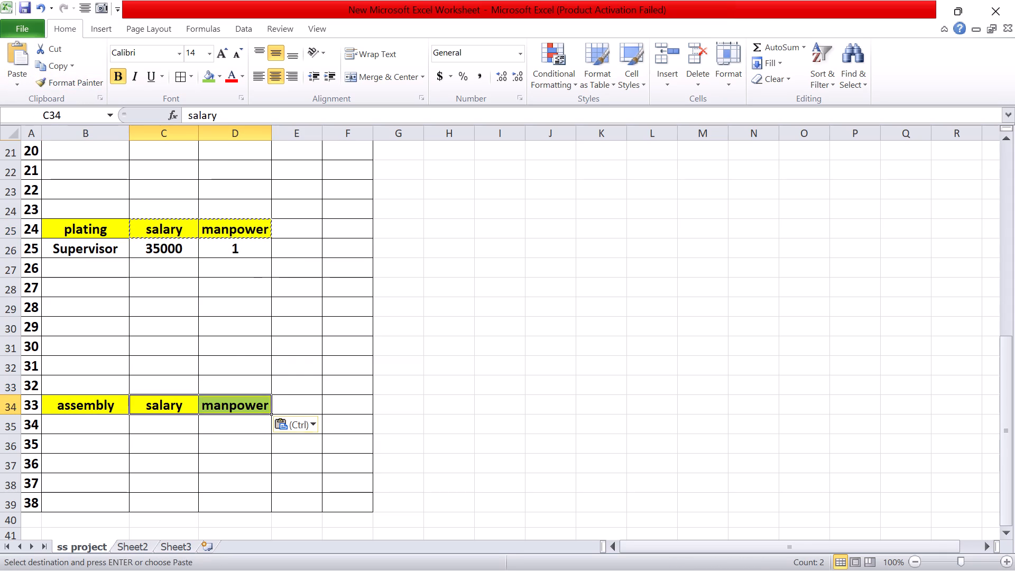
Reduce the height of row 15, the blank row above the lancer/polish header.
left_click(348, 370)
scroll(394, 468, "up", 5)
scroll(309, 492, "up", 6)
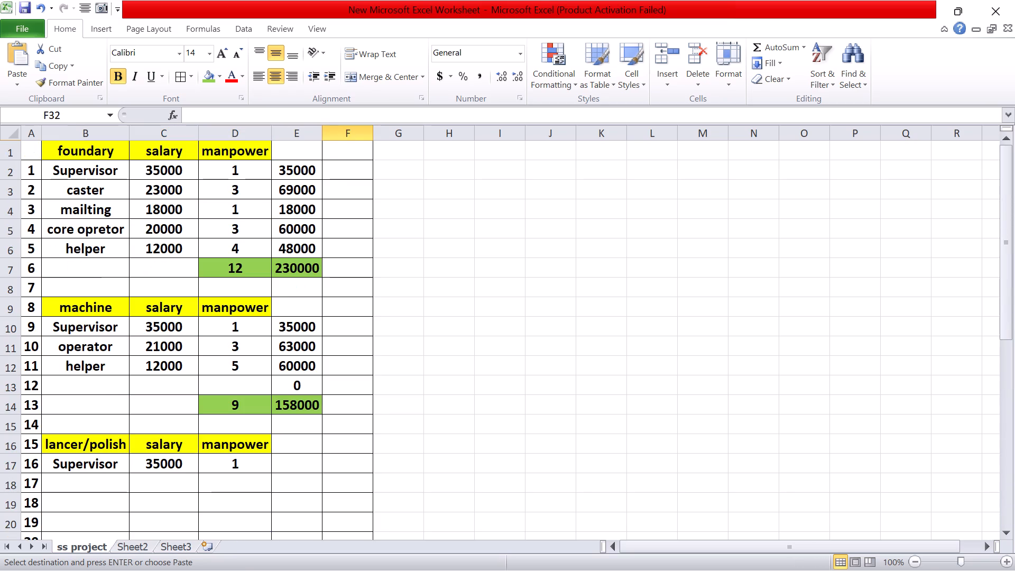
scroll(313, 490, "up", 3)
left_click(321, 472)
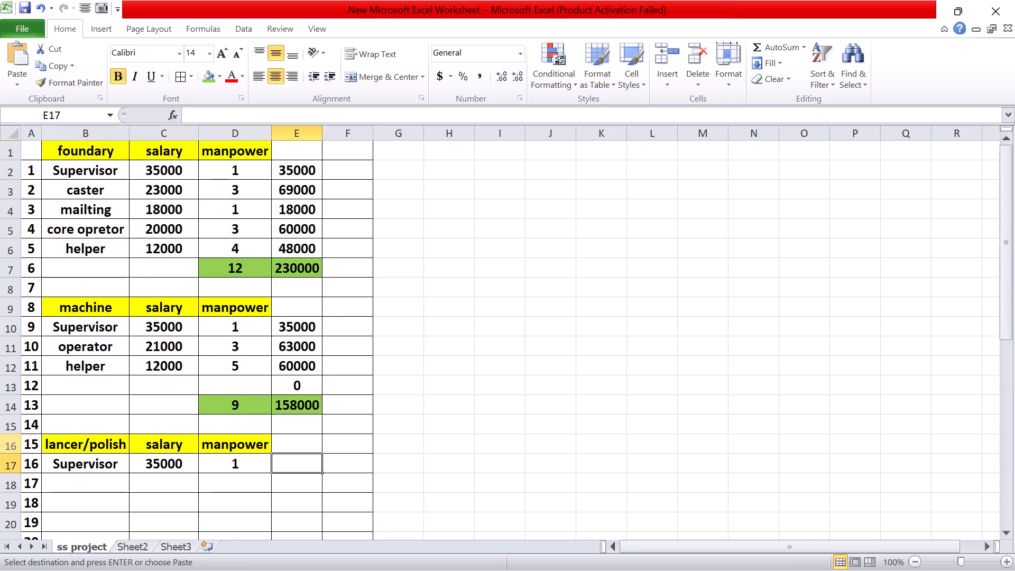
left_click(16, 436)
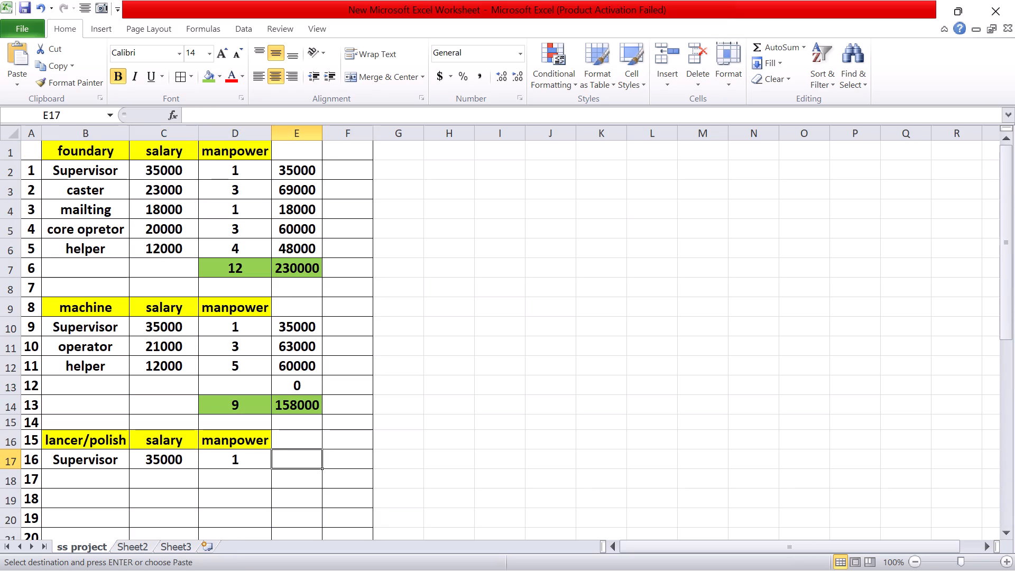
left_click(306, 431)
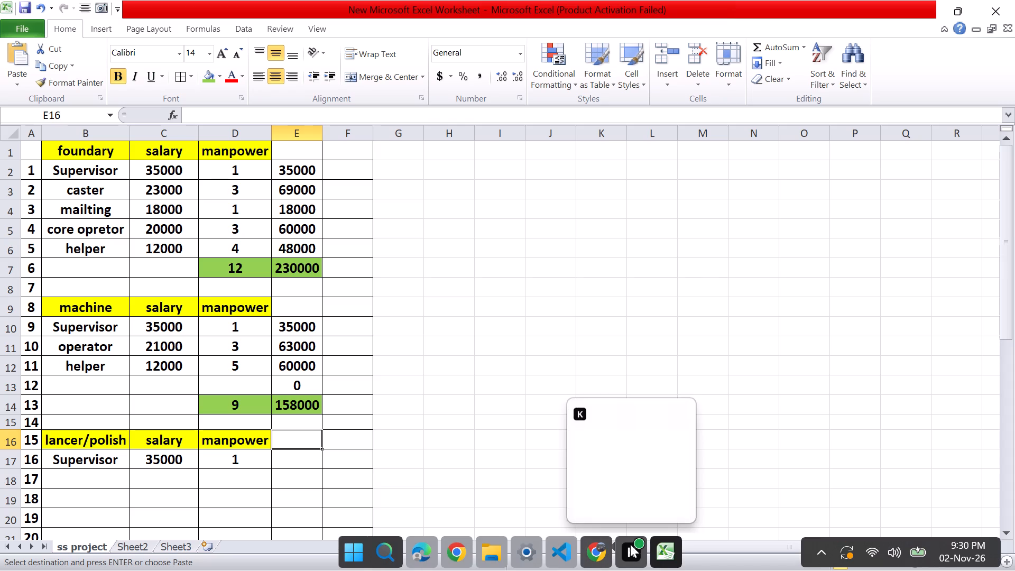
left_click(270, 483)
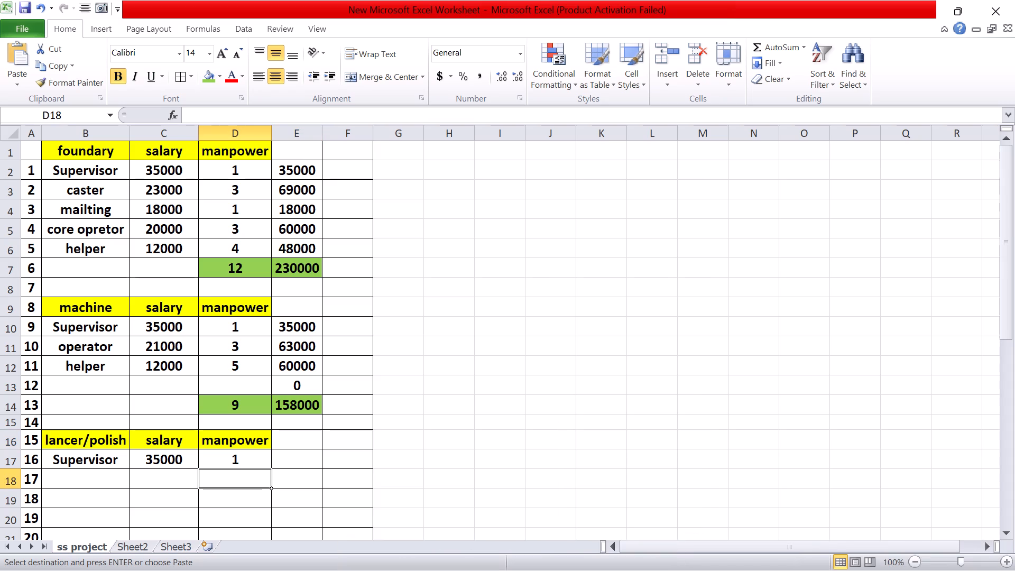
Copy the operator and helper labels with their salaries from B11:C12 into B18:C19 under the lancer/polish supervisor.
scroll(303, 462, "down", 1)
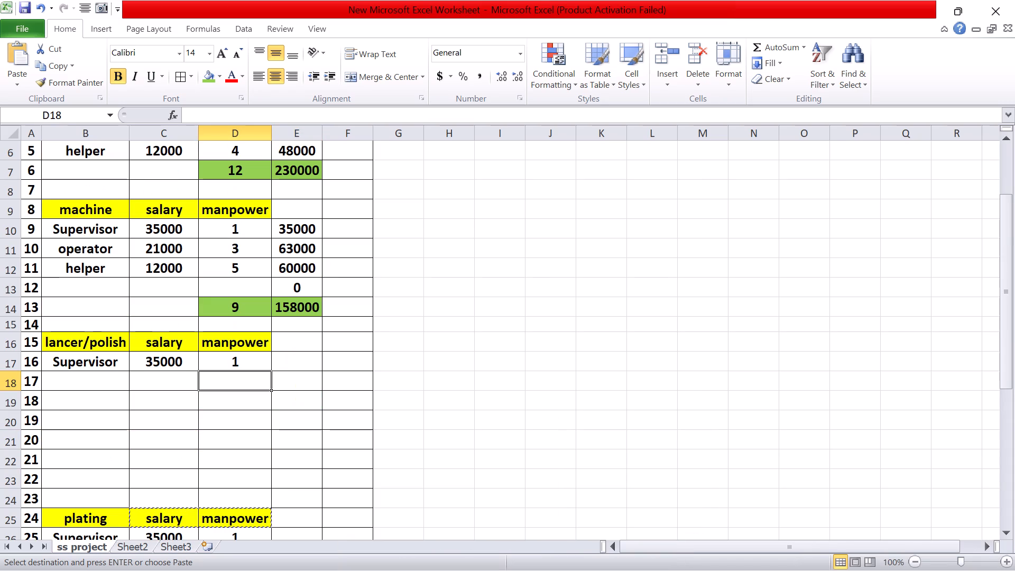
left_click_drag(110, 248, 113, 259)
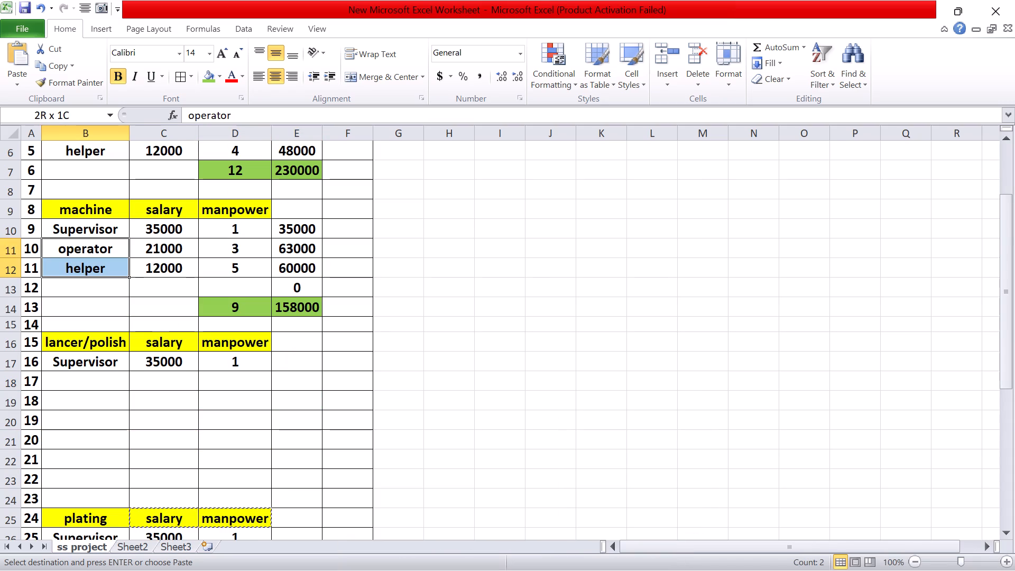
left_click_drag(113, 259, 171, 272)
key("ctrl+c")
left_click(85, 382)
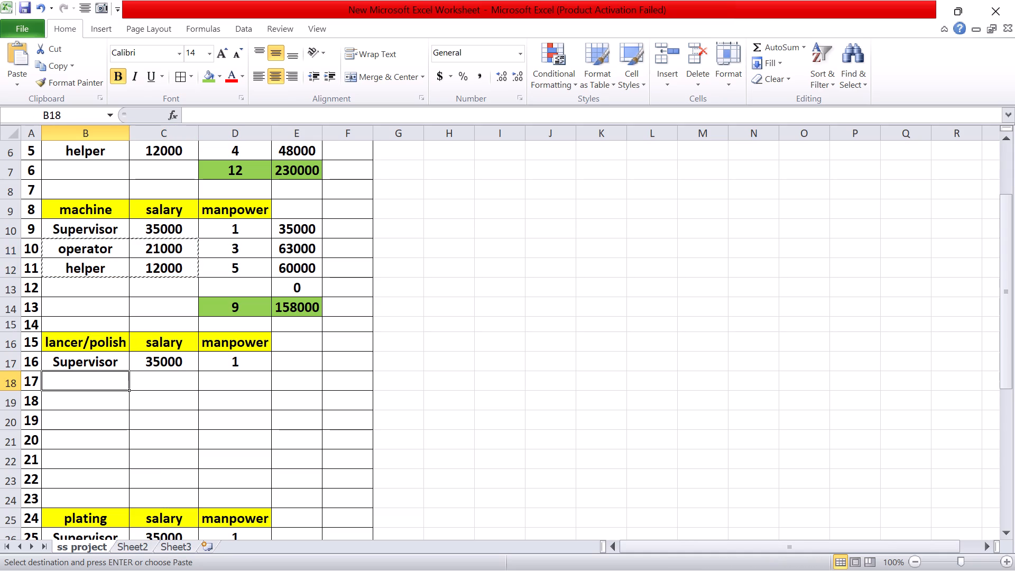
key("ctrl+v")
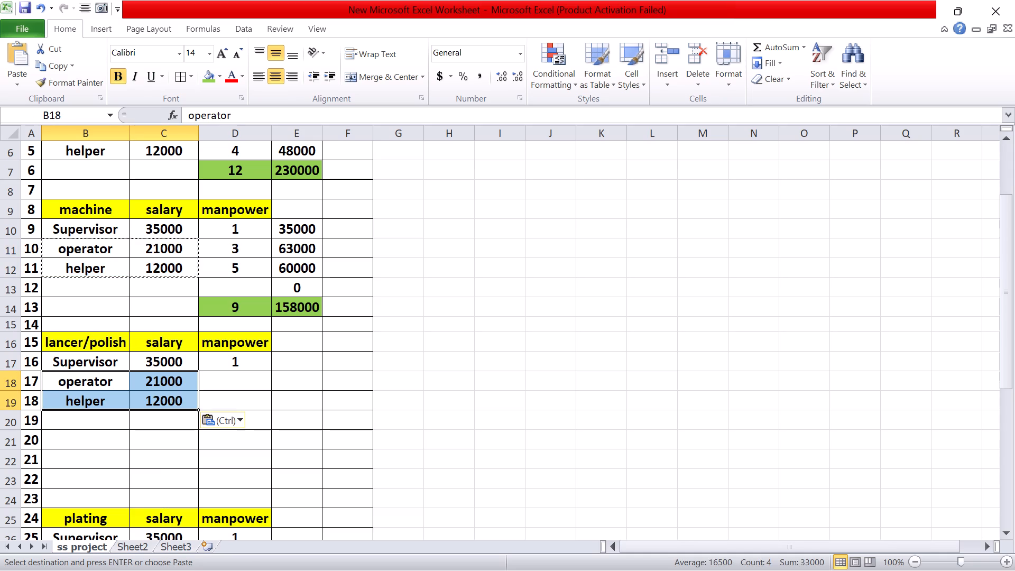
Enter the lancer/polish manpower as 2 for the helper in D19 and 12 for the operator in D18.
left_click(238, 402)
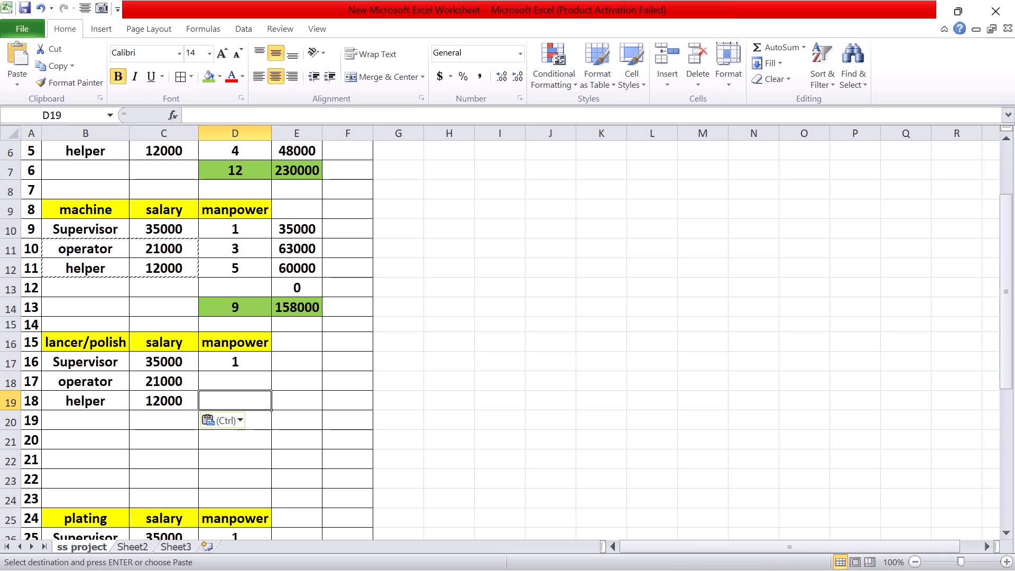
key("2")
left_click(239, 382)
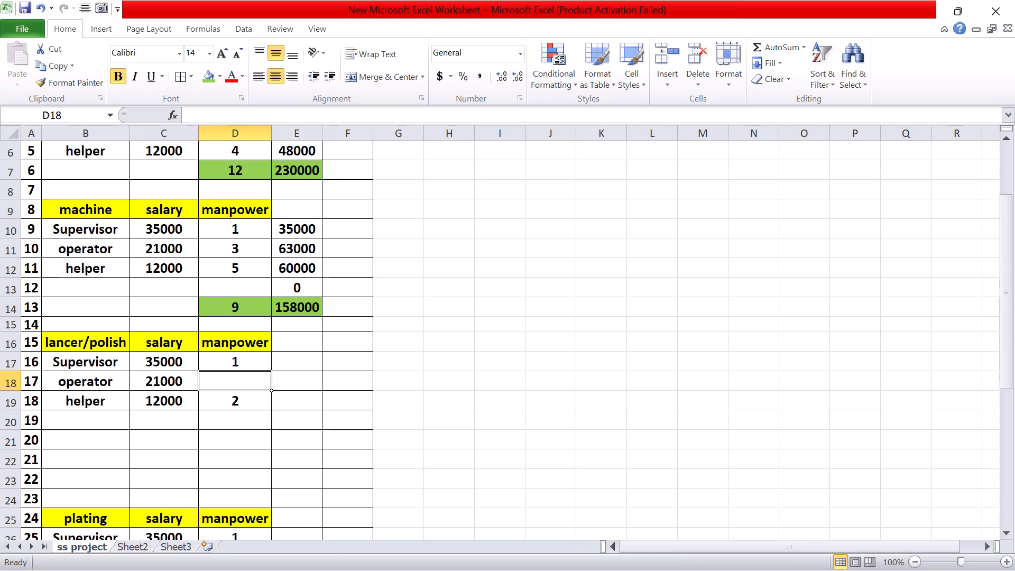
type("12")
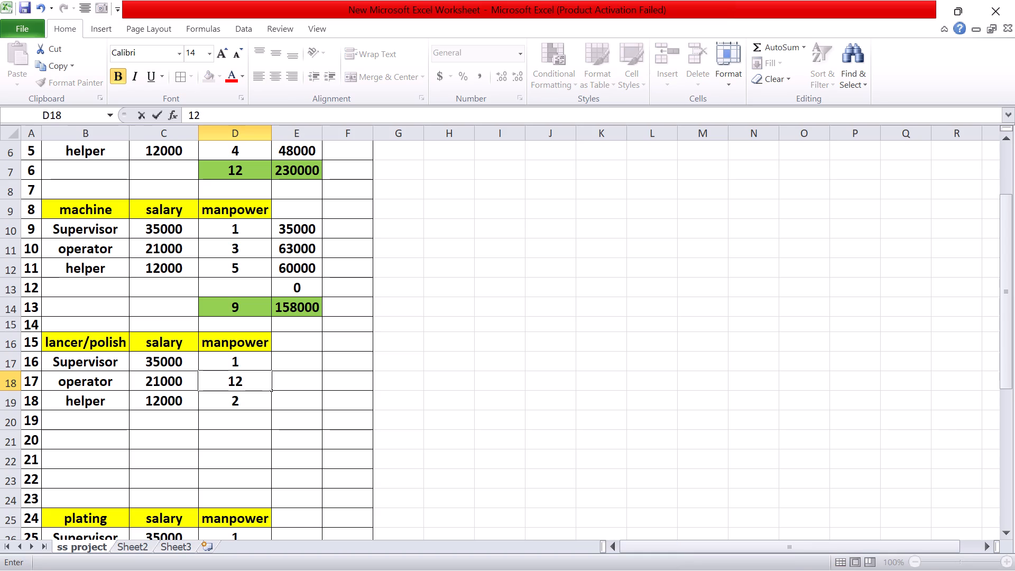
left_click(287, 433)
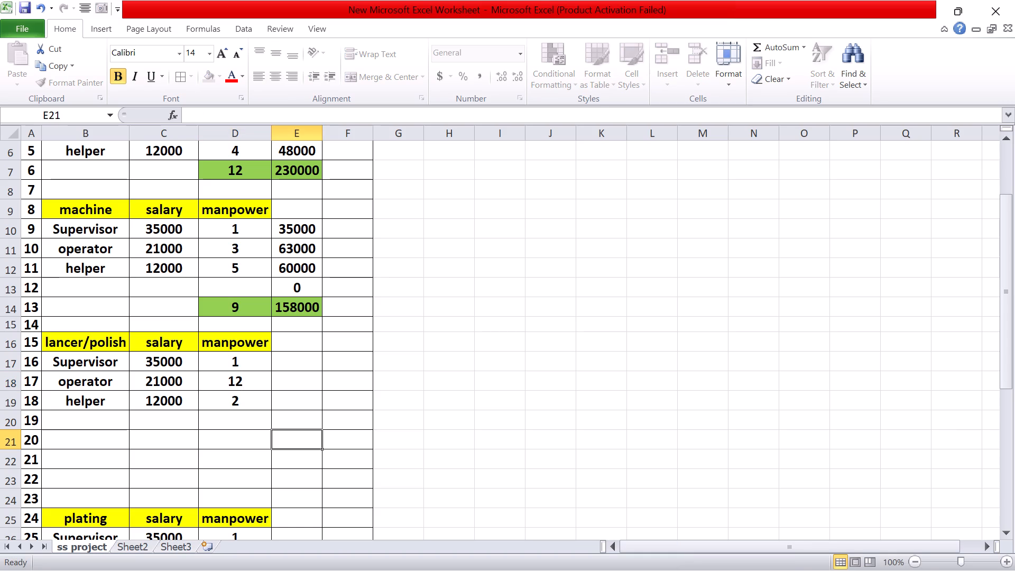
Multiply salary by manpower in E17 with =C17*D17 and fill the formula down to E19 for the lancer/polish rows.
left_click(307, 358)
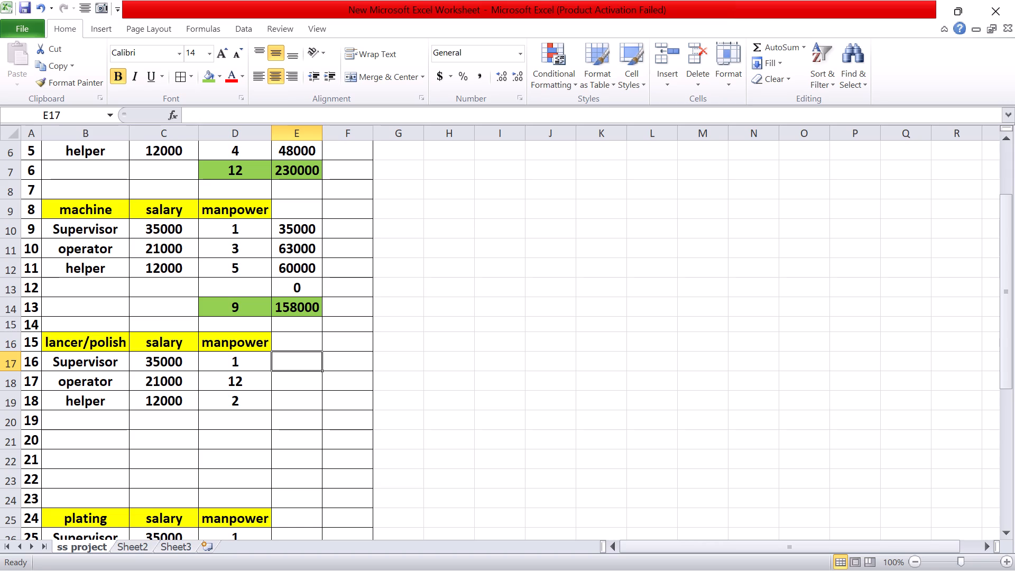
key("equal")
left_click(174, 364)
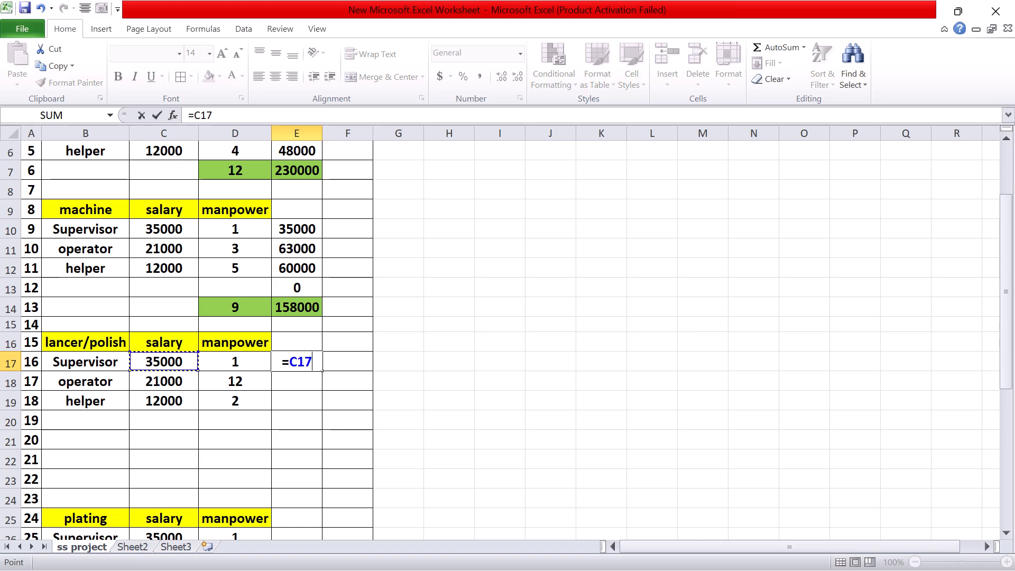
key("shift+asterisk")
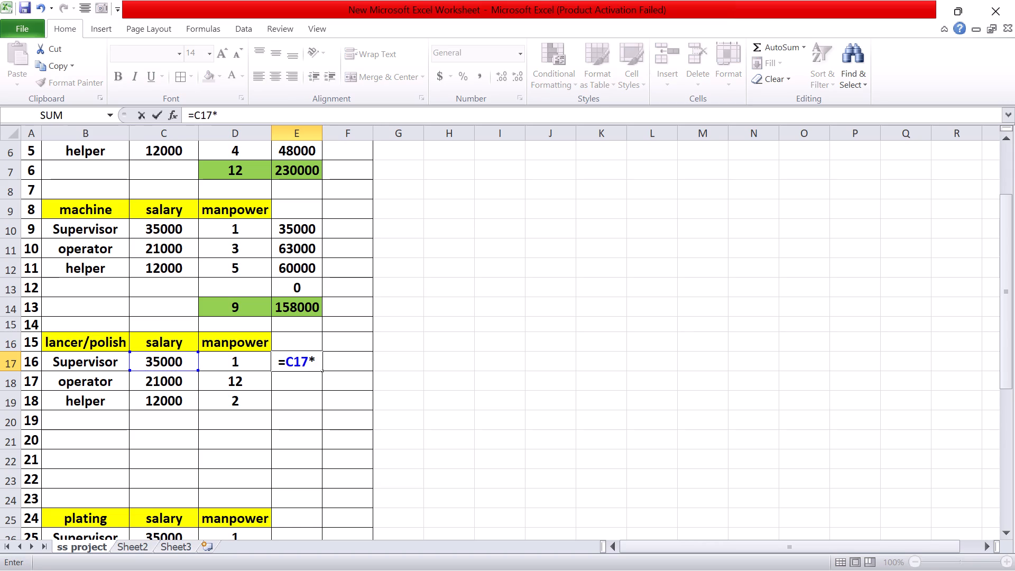
left_click(255, 364)
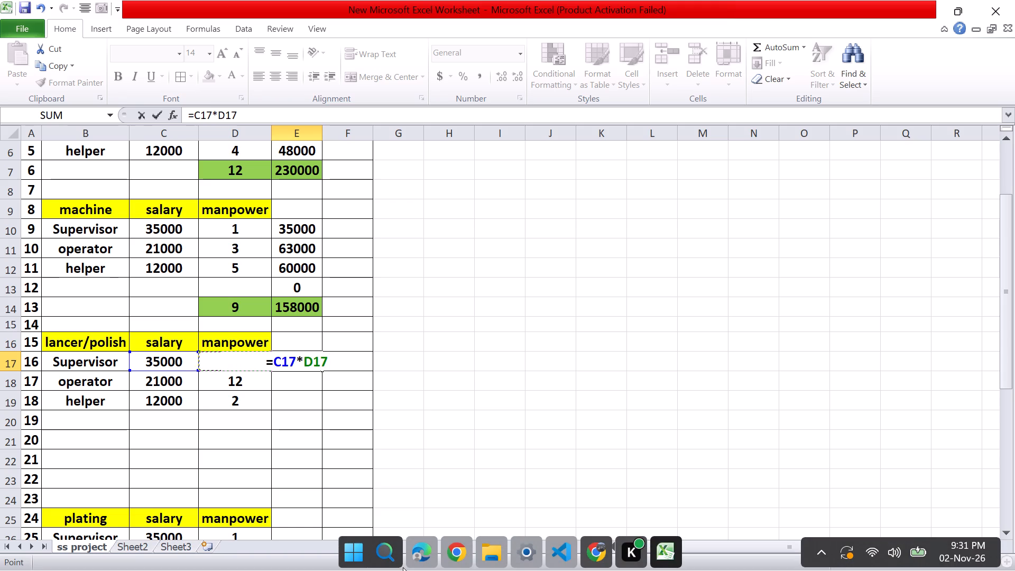
key("Return")
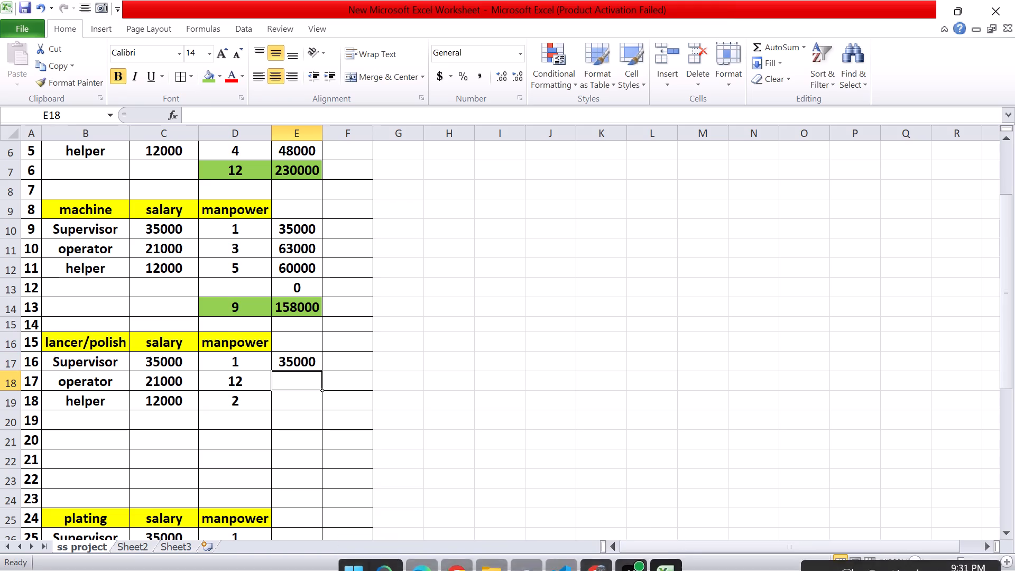
left_click(296, 363)
left_click_drag(322, 370, 322, 410)
left_click(306, 454)
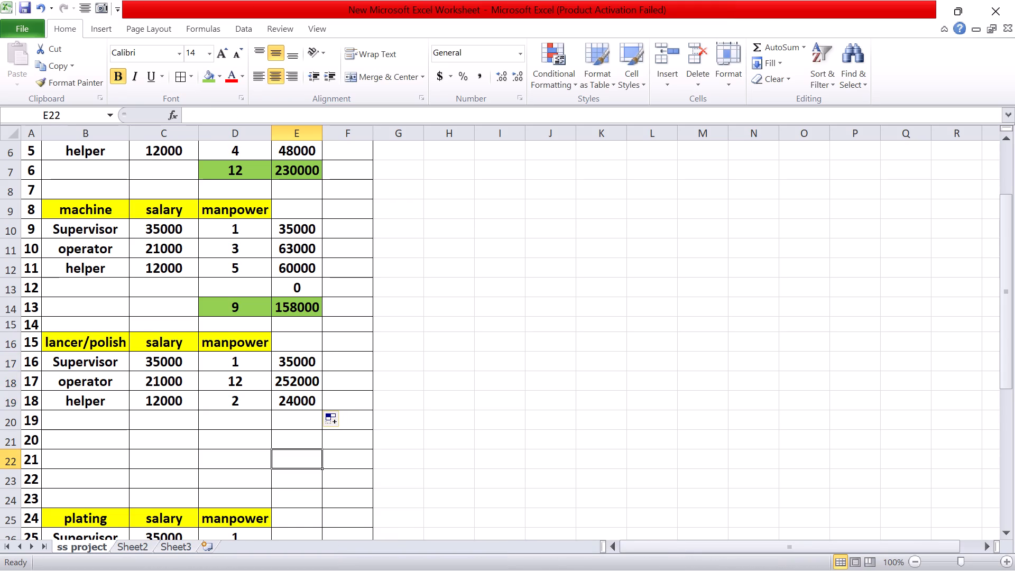
Enter 0 in E20 and total the lancer/polish amounts in E21 with =SUM(E17:E20).
left_click(301, 438)
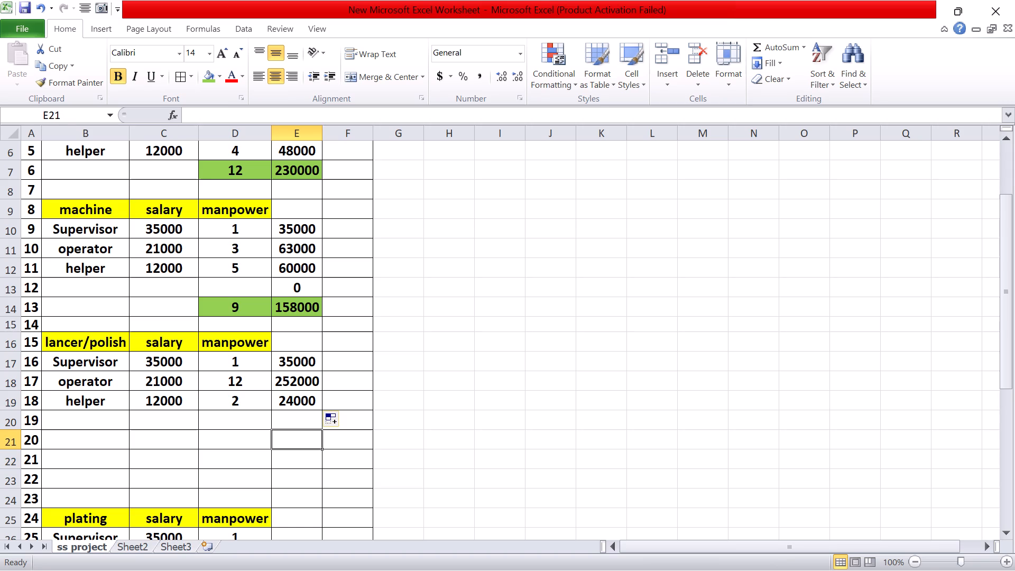
left_click(300, 420)
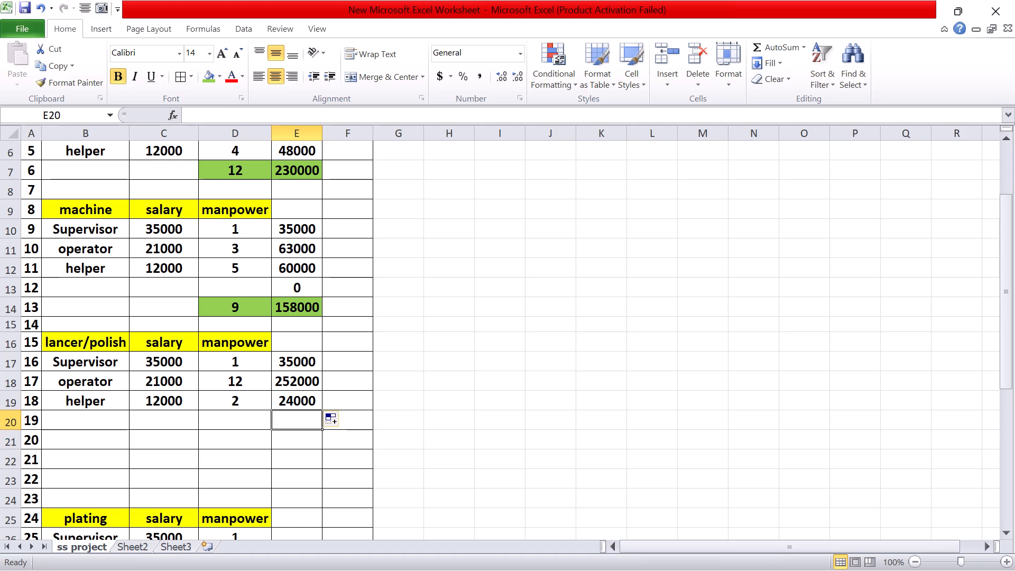
key("0")
left_click(297, 444)
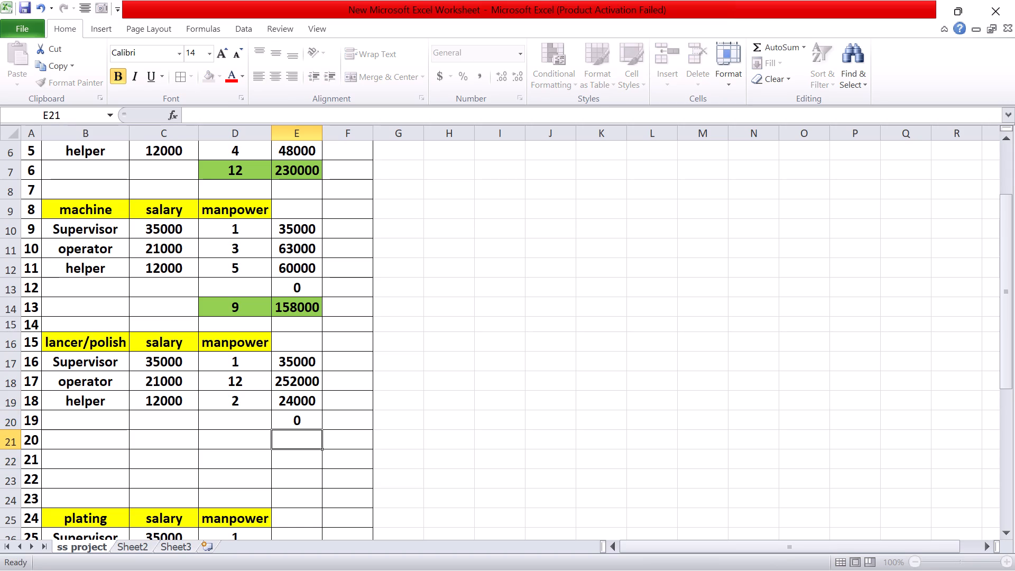
key("alt+equal")
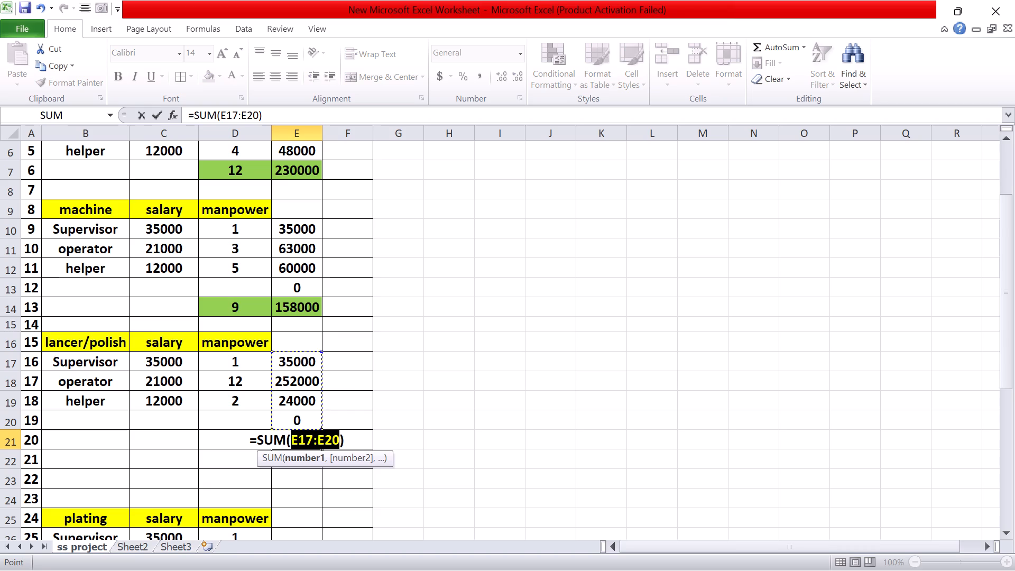
key("Return")
left_click(300, 437)
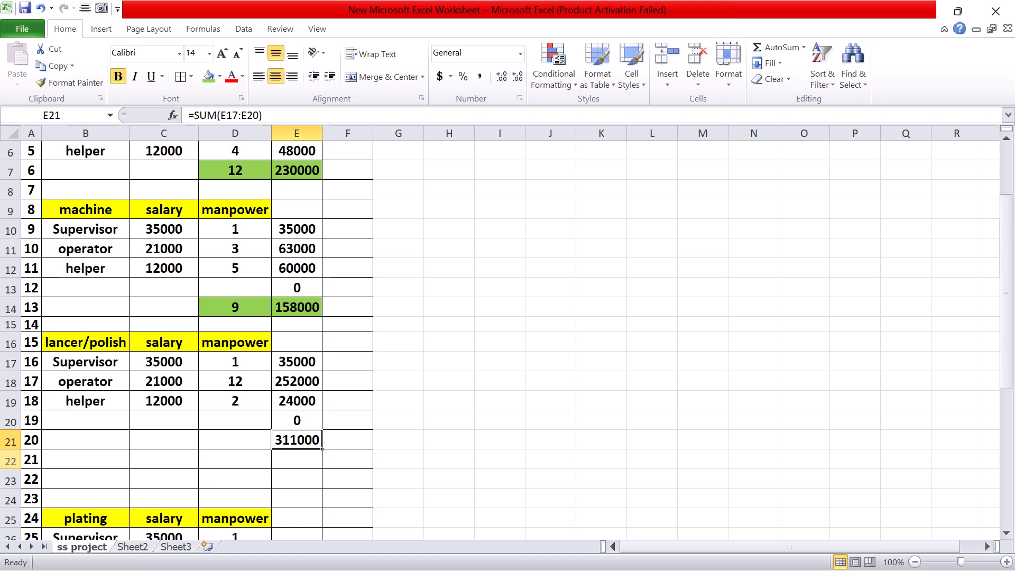
Copy the plating and assembly block B25:E39 and paste it two rows higher, starting at B23.
scroll(113, 495, "down", 1)
left_click_drag(116, 422, 306, 570)
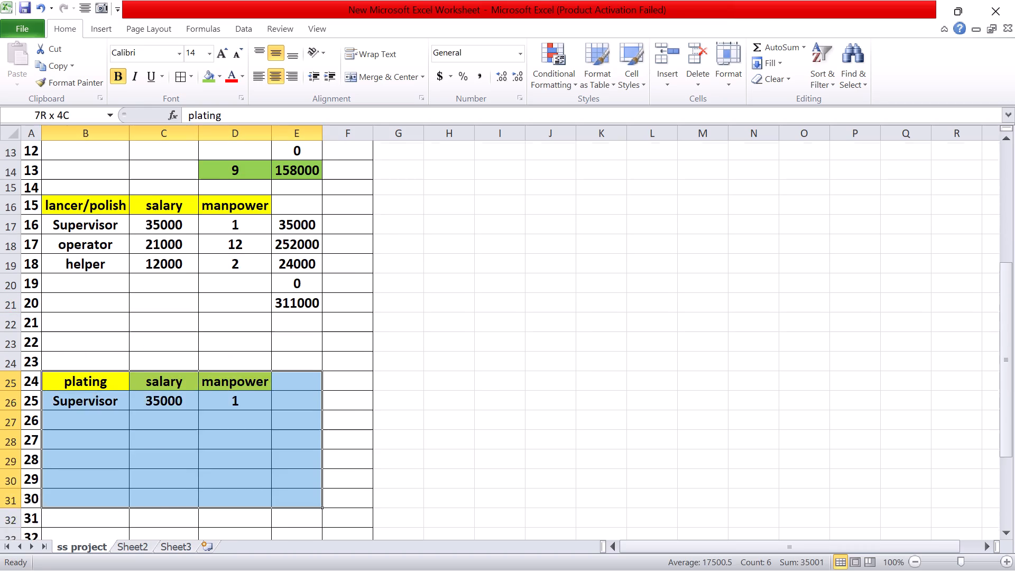
left_click_drag(306, 570, 300, 506)
key("ctrl+c")
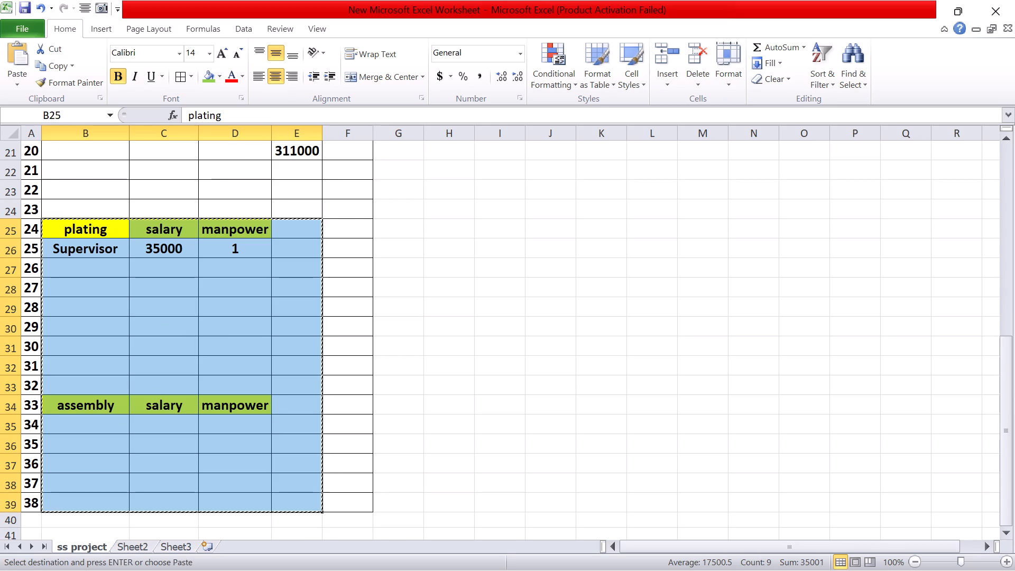
scroll(248, 459, "up", 1)
left_click(89, 291)
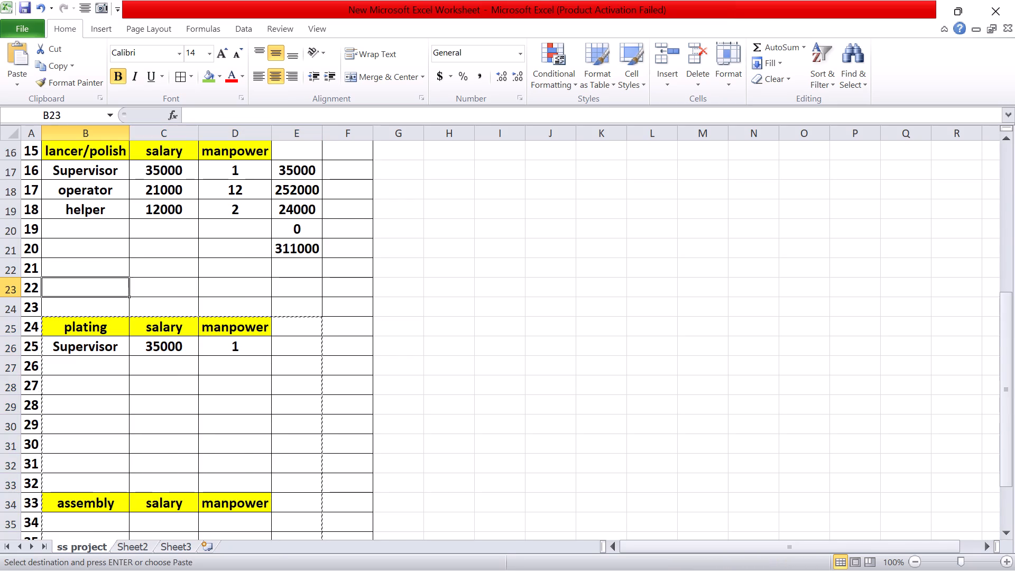
key("ctrl+v")
left_click(315, 387)
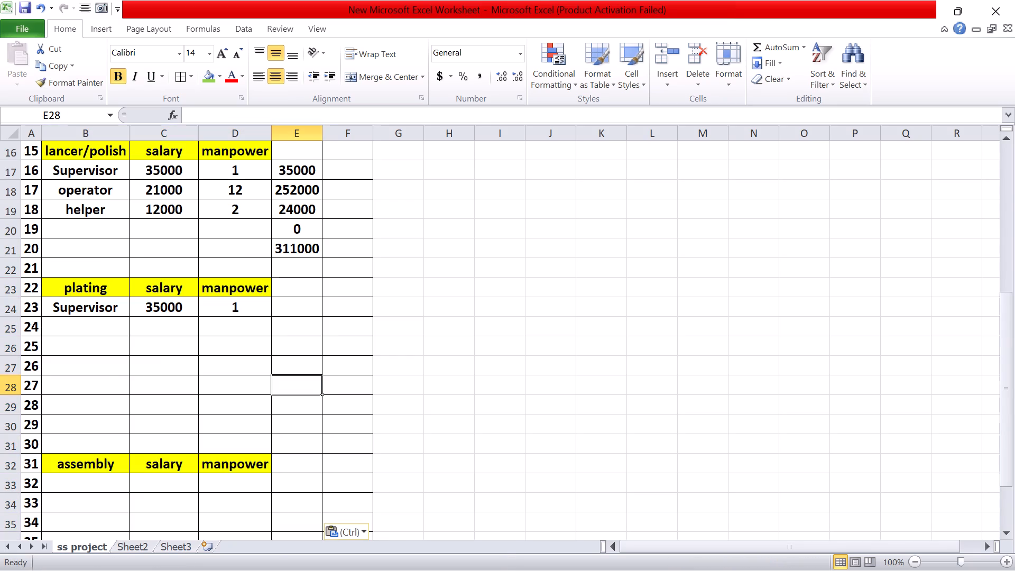
scroll(329, 456, "down", 2)
left_click(425, 406)
left_click(351, 413)
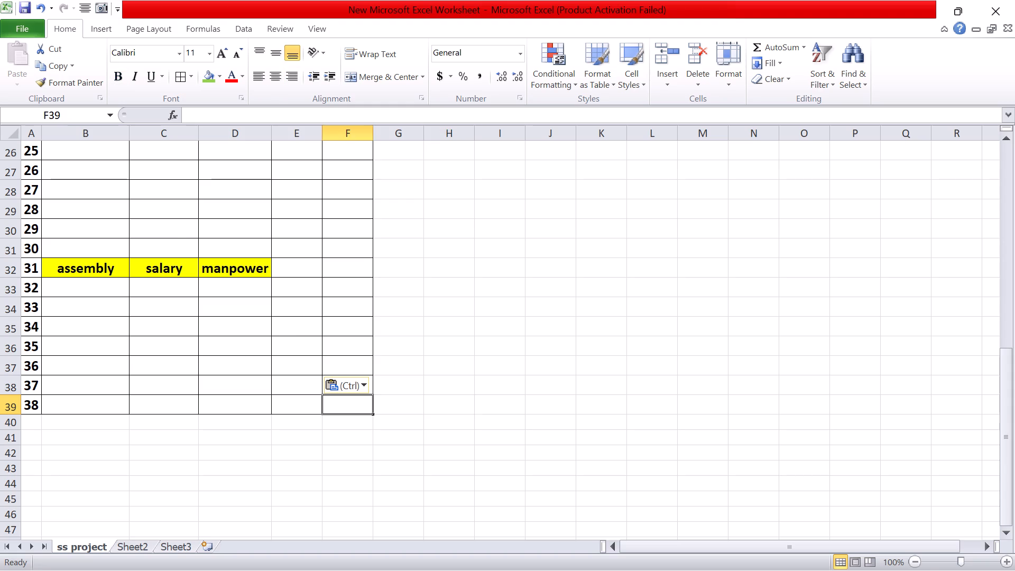
Set the plating supervisor's salary in C24 to 30000.
scroll(247, 394, "up", 3)
left_click(298, 409)
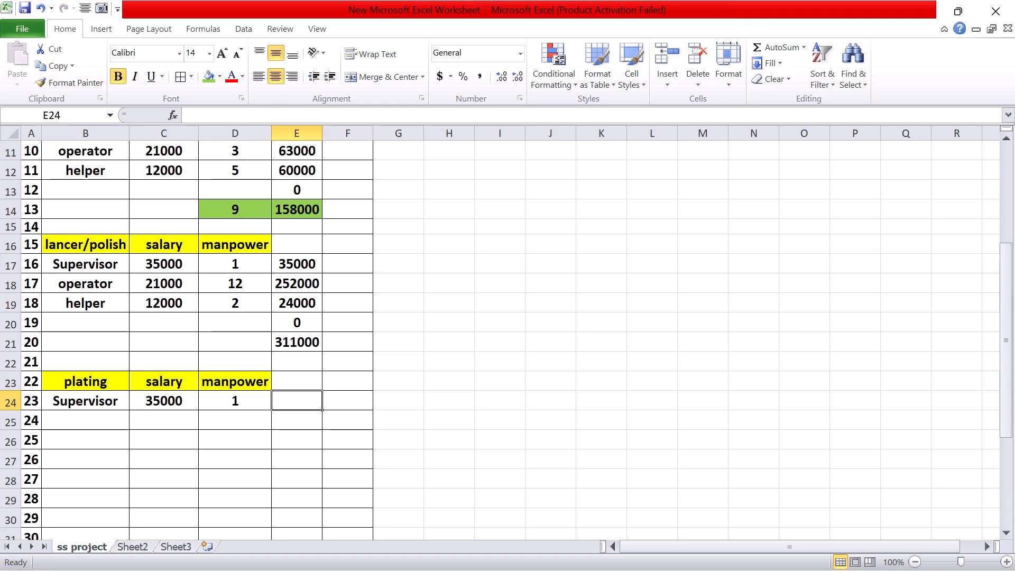
left_click(160, 400)
double_click(156, 402)
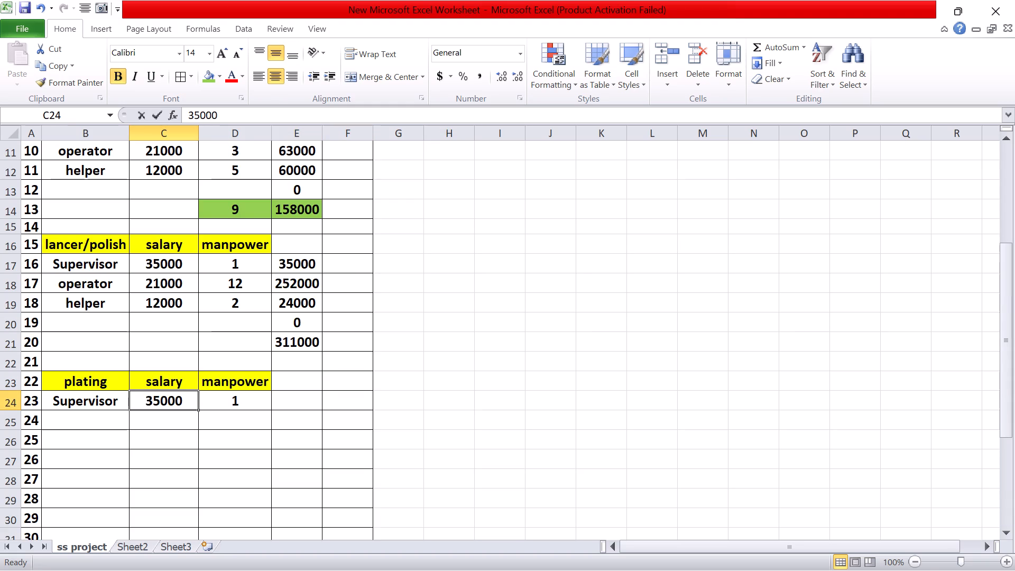
key("BackSpace")
key("0")
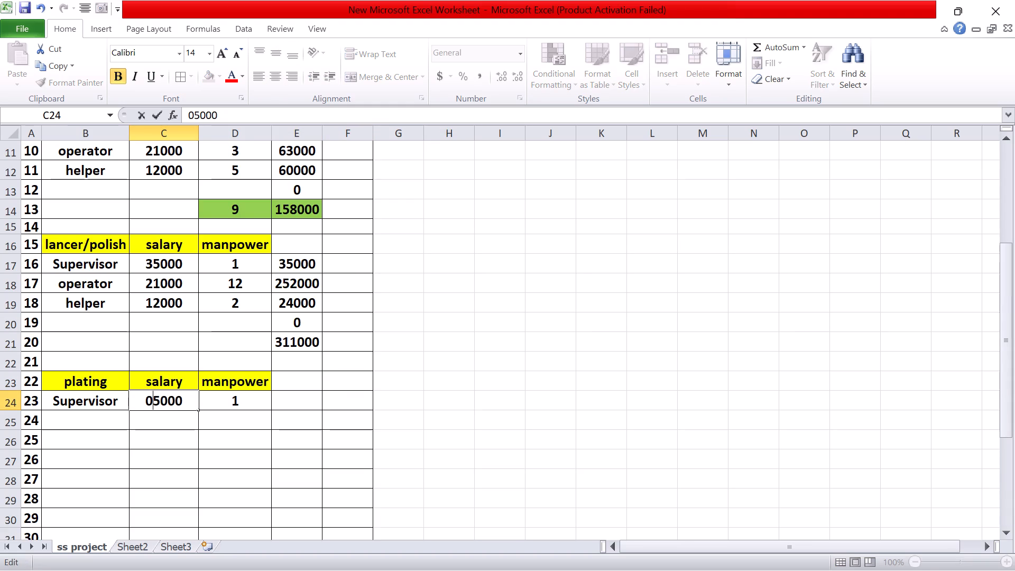
key("BackSpace")
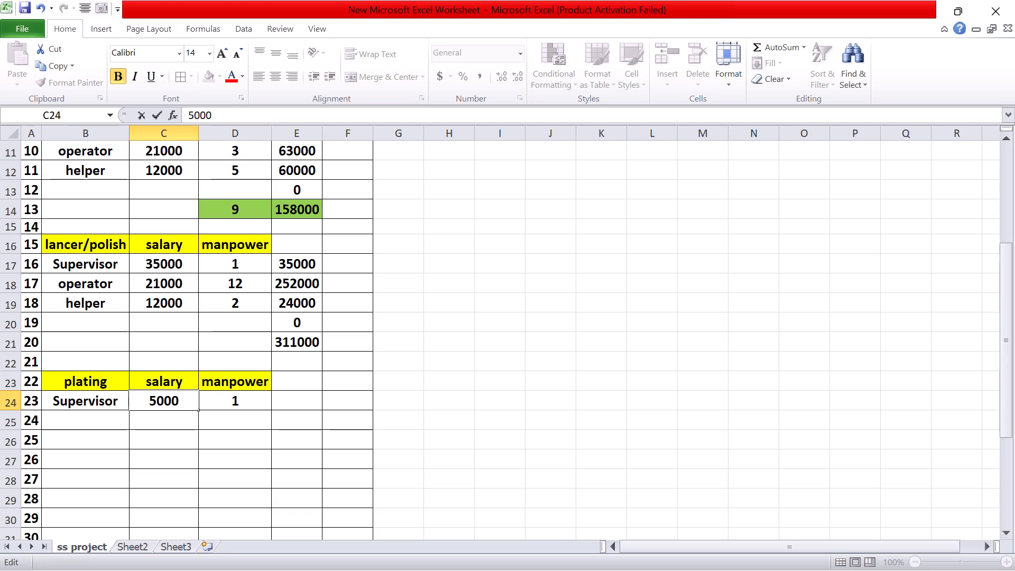
key("Delete")
type("30")
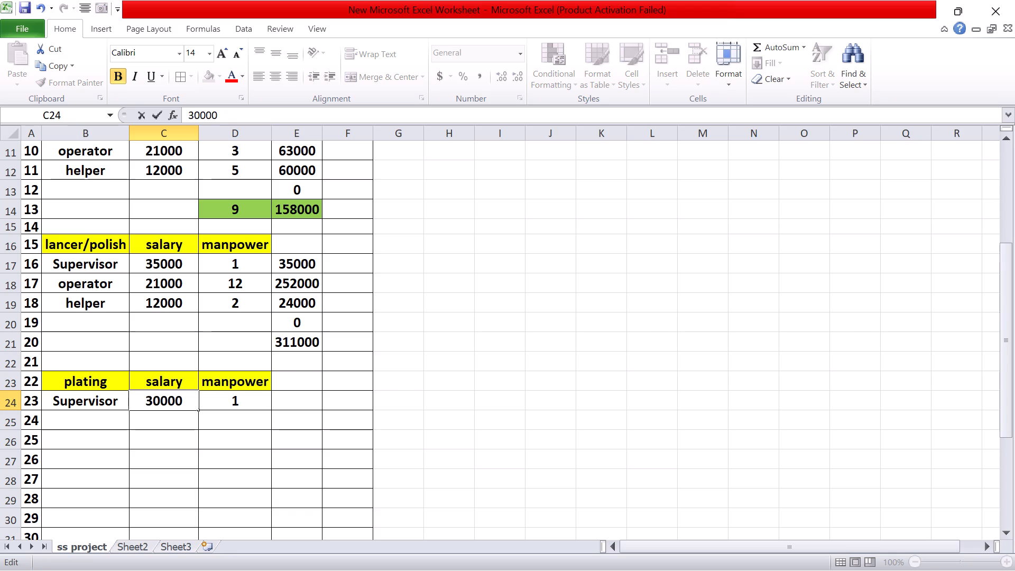
key("0")
left_click(200, 436)
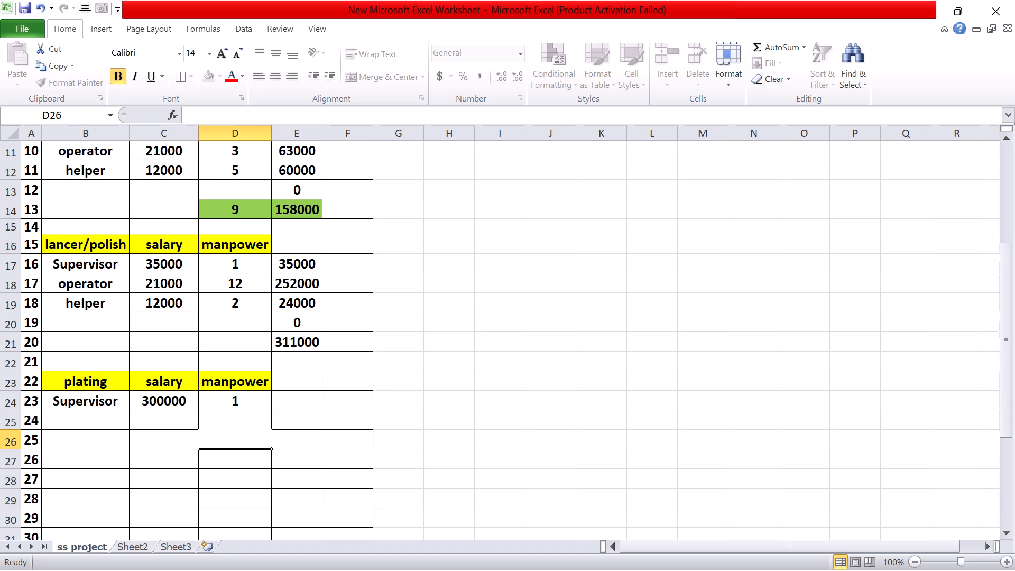
double_click(190, 400)
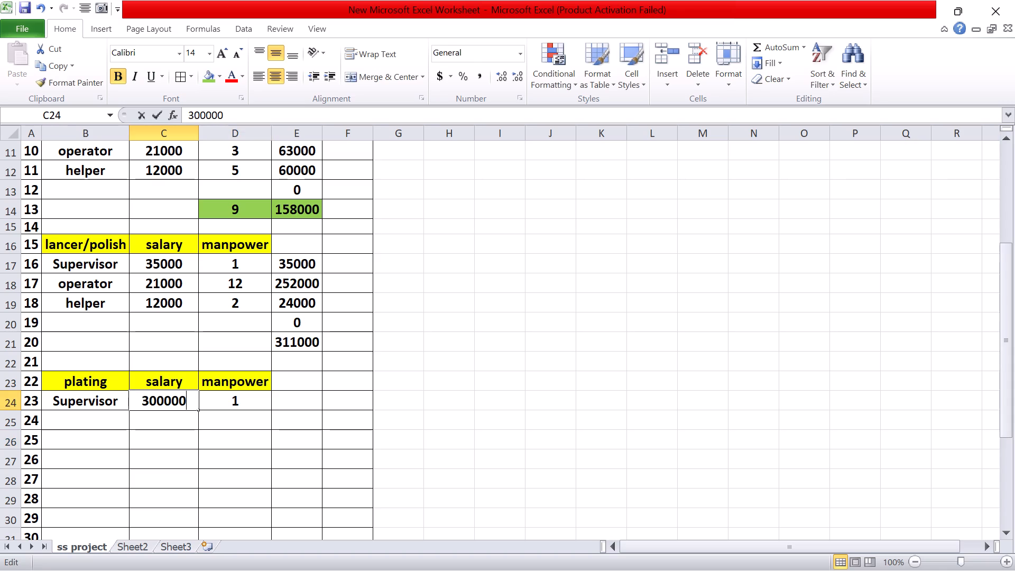
key("BackSpace")
left_click(177, 431)
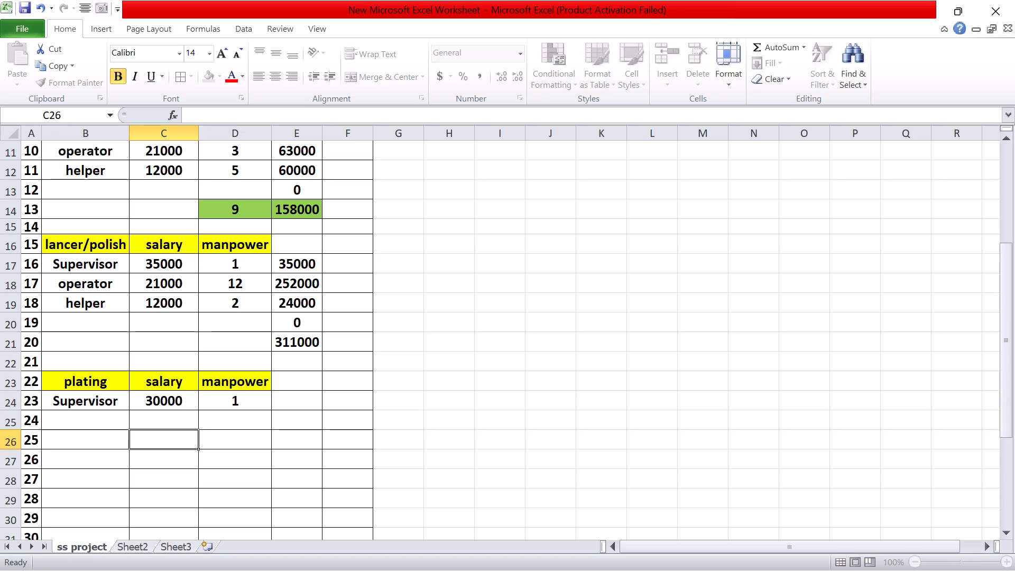
Copy the operator label from B18 into B25 below the plating supervisor.
left_click(93, 291)
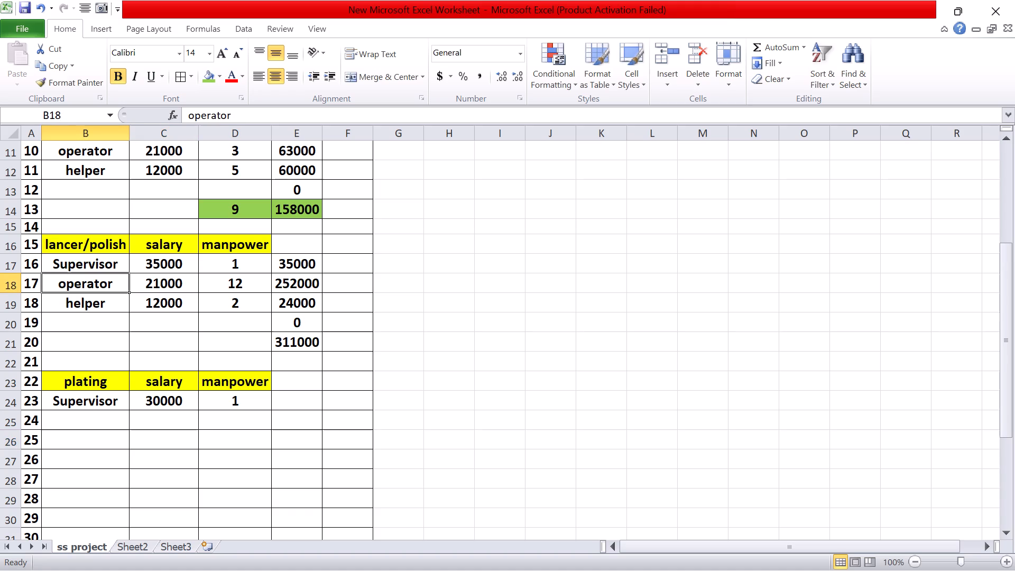
key("ctrl+c")
left_click(100, 419)
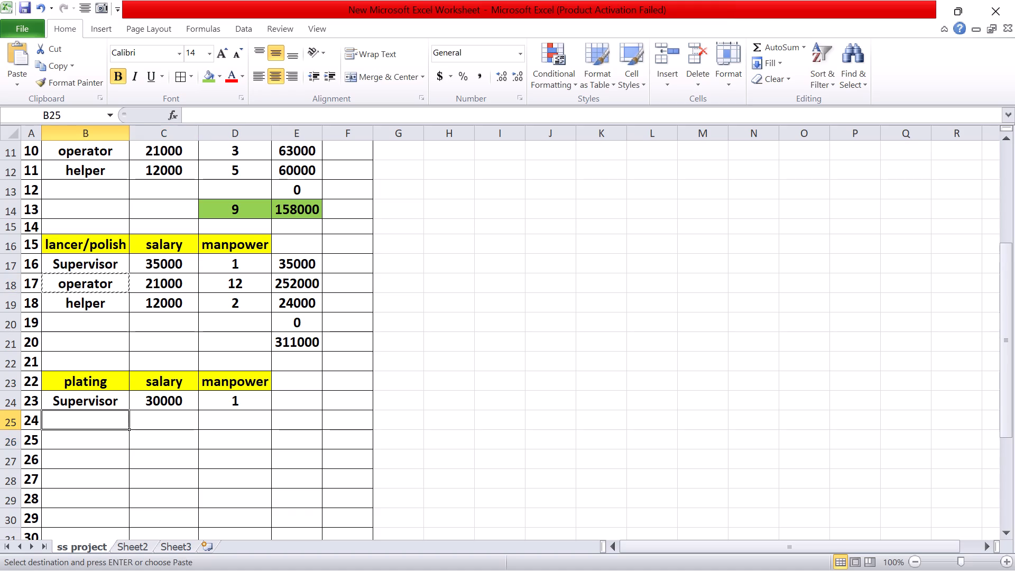
key("ctrl+v")
left_click(165, 420)
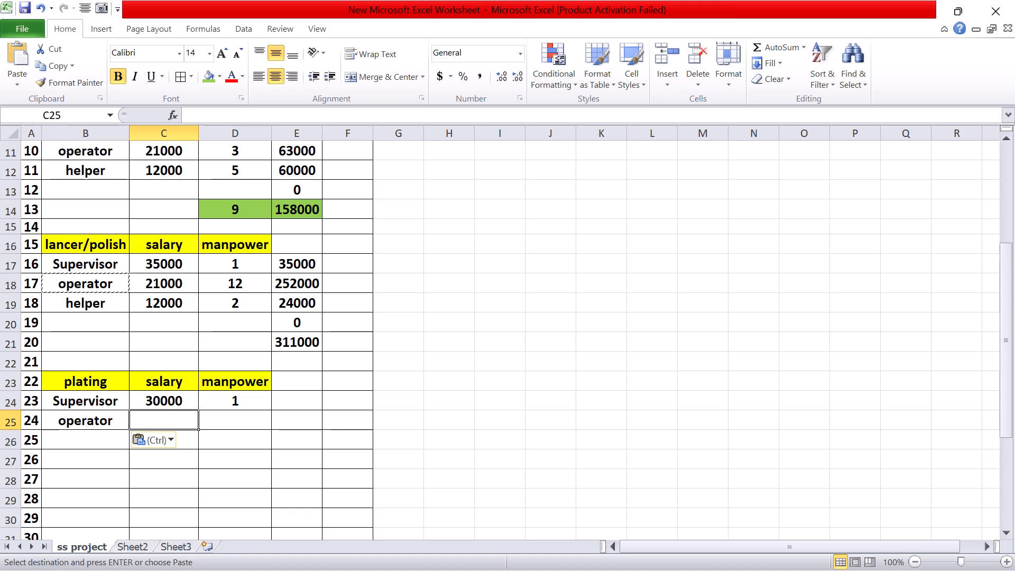
Enter 18000 as the plating operator's salary in C25 and 2 as the manpower in D25.
key("2")
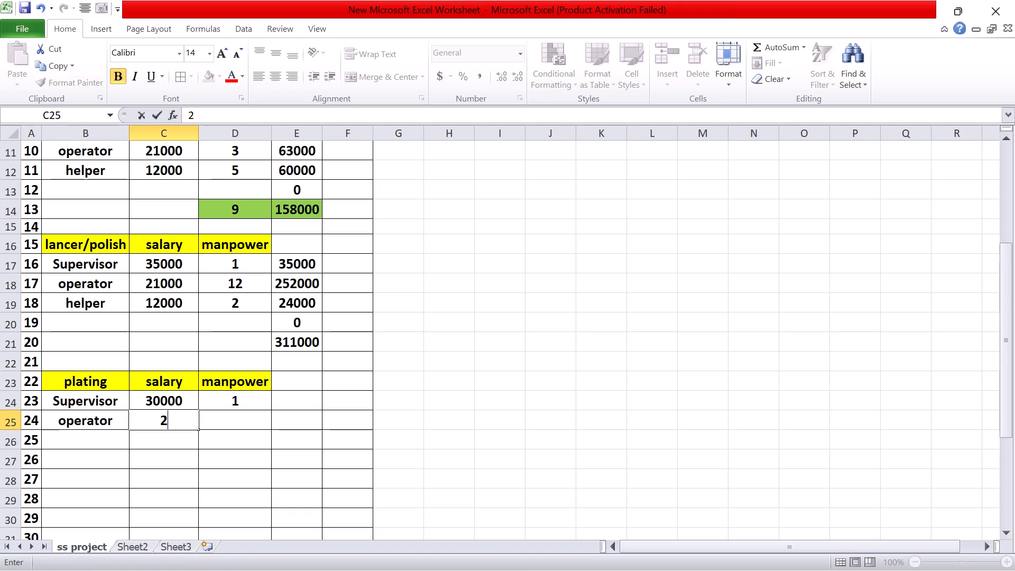
left_click(243, 418)
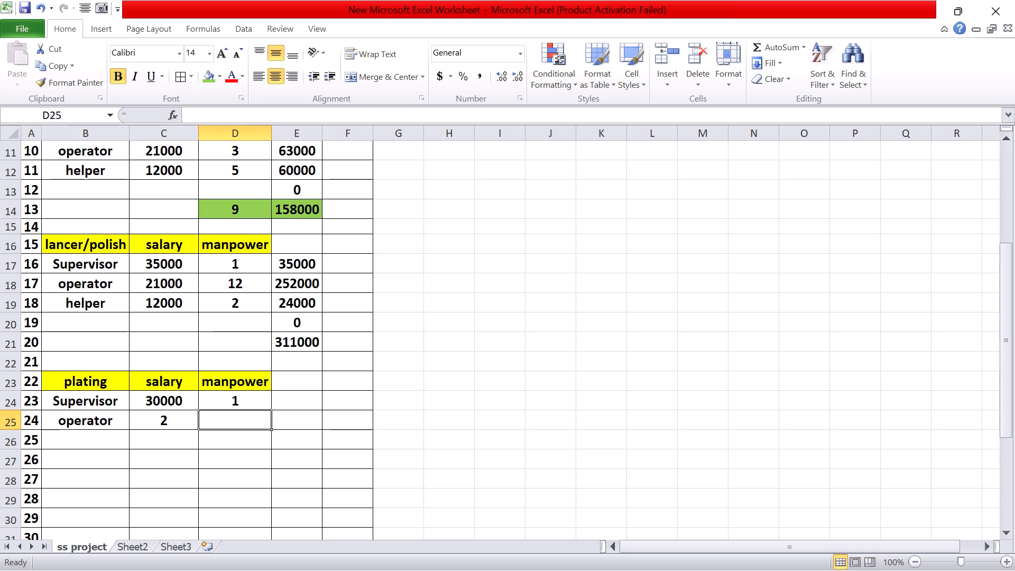
key("2")
left_click(174, 423)
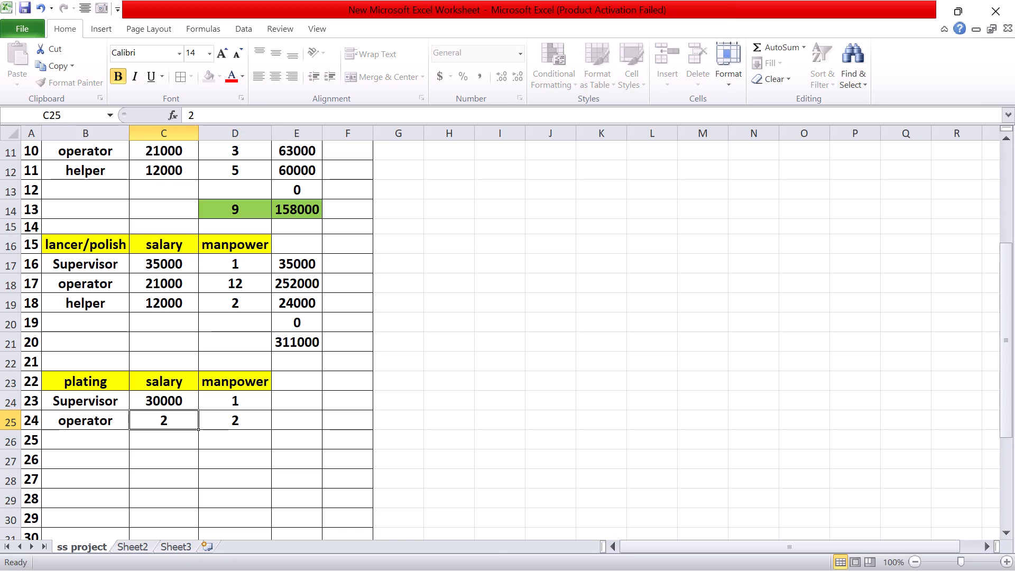
key("1")
key("8")
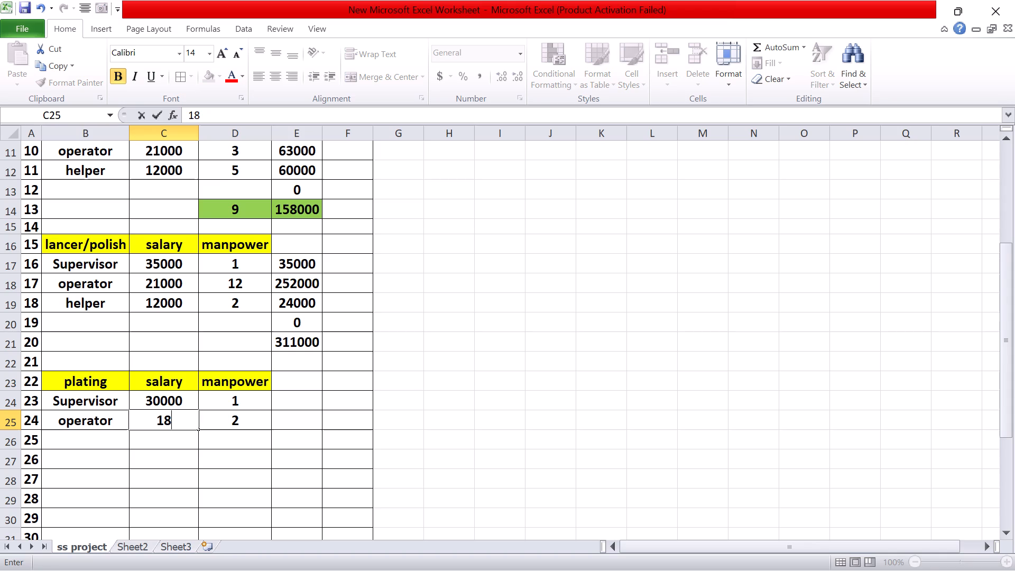
key("0")
key("0")
key("0")
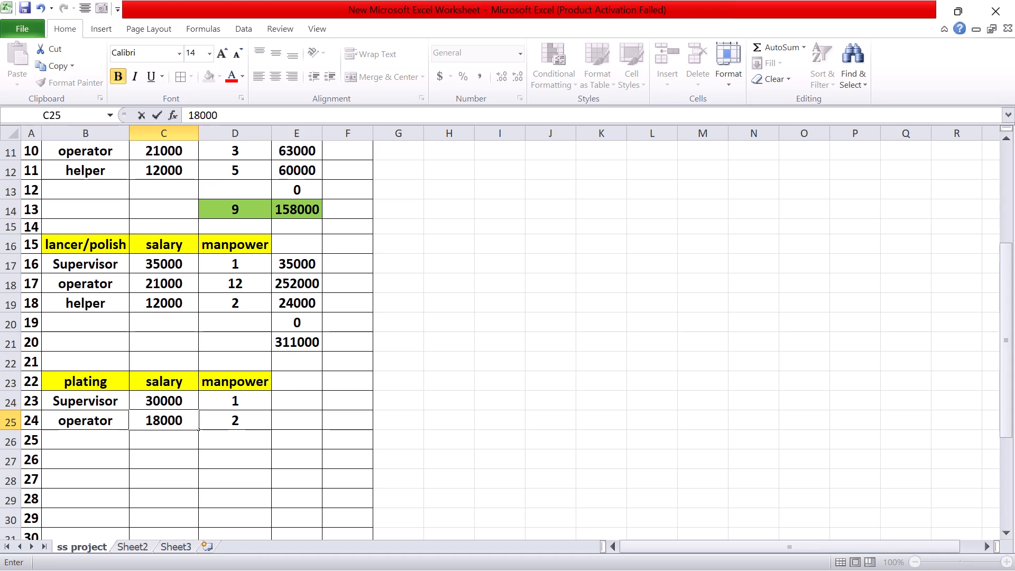
left_click(219, 450)
Copy the lancer/polish helper row B19:D19 into the plating section at B26 and set its manpower in D26 to 6.
left_click(114, 443)
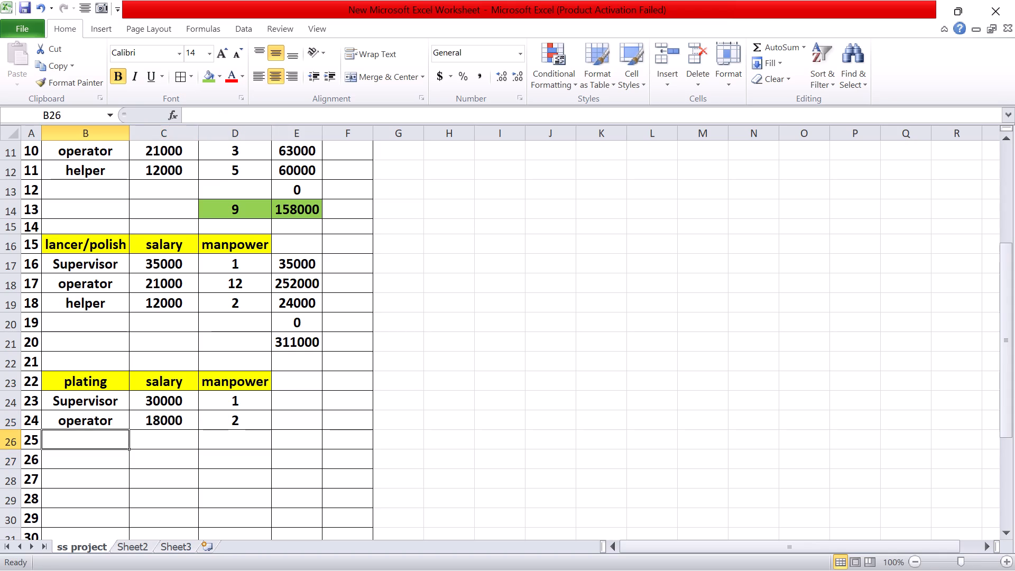
left_click_drag(107, 302, 233, 306)
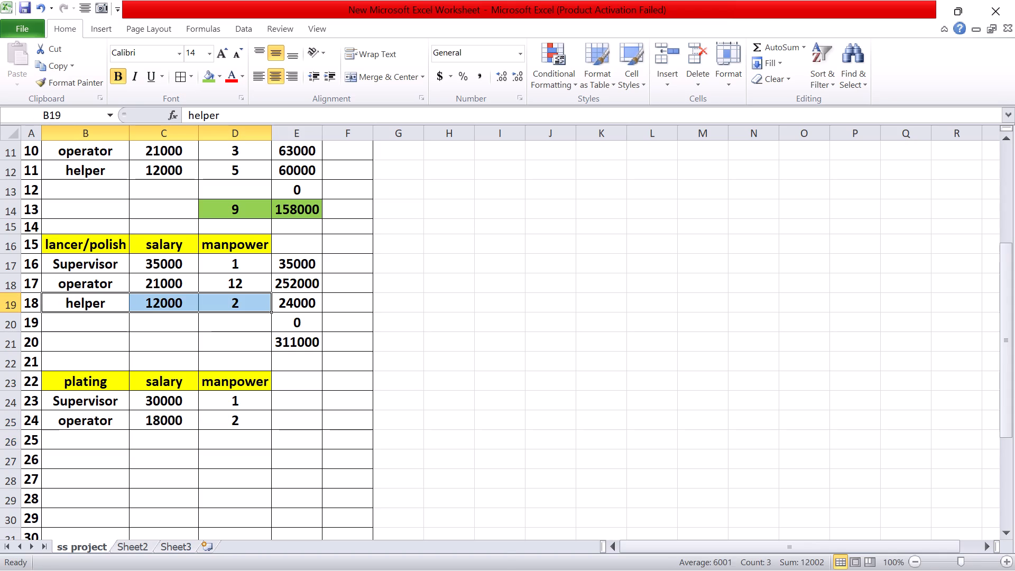
key("ctrl+c")
left_click(100, 442)
key("ctrl+v")
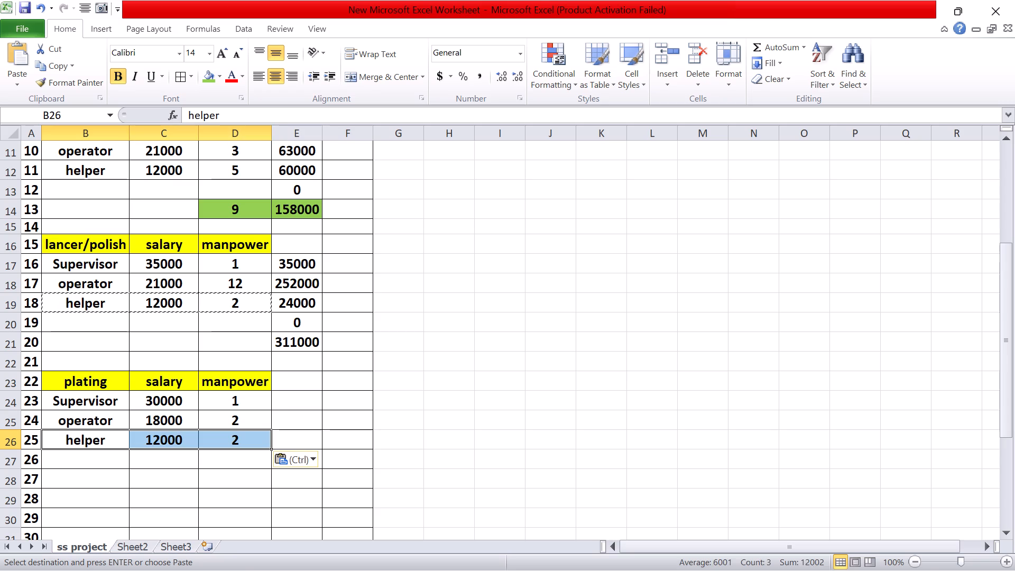
left_click(251, 444)
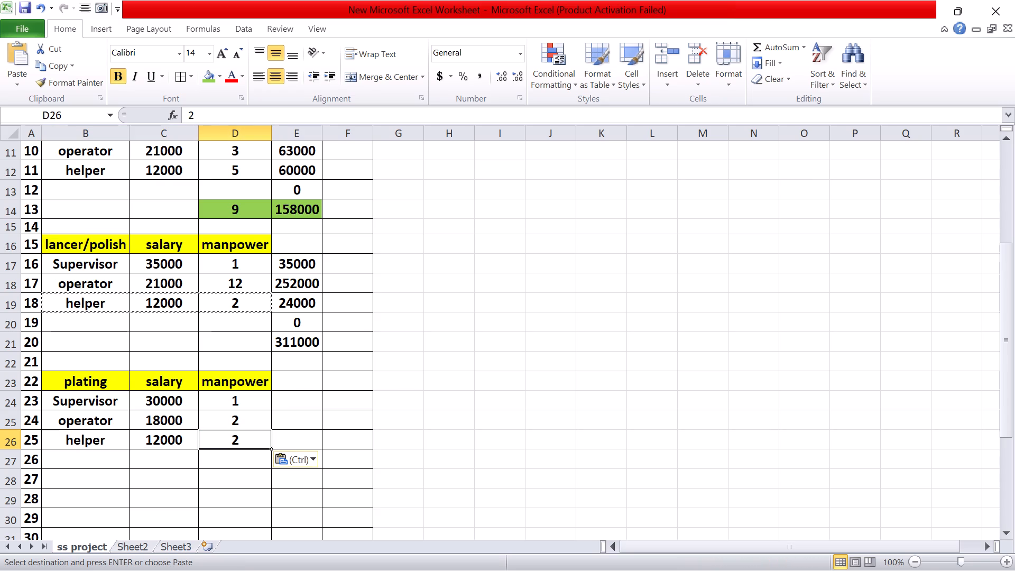
key("6")
left_click(324, 433)
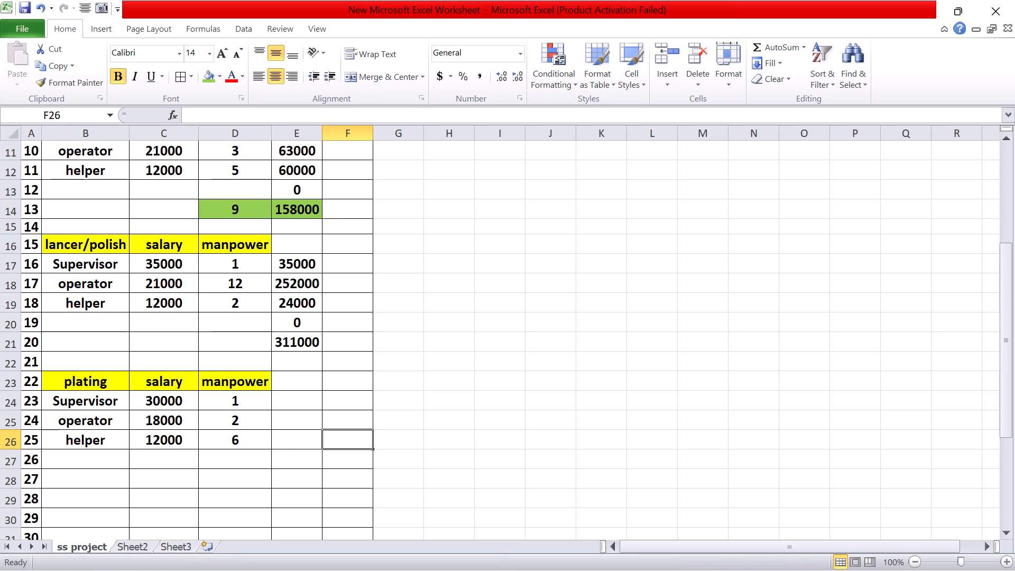
Calculate the plating supervisor's amount in E24 with =C24*D24 and fill the formula down to E27.
left_click(303, 401)
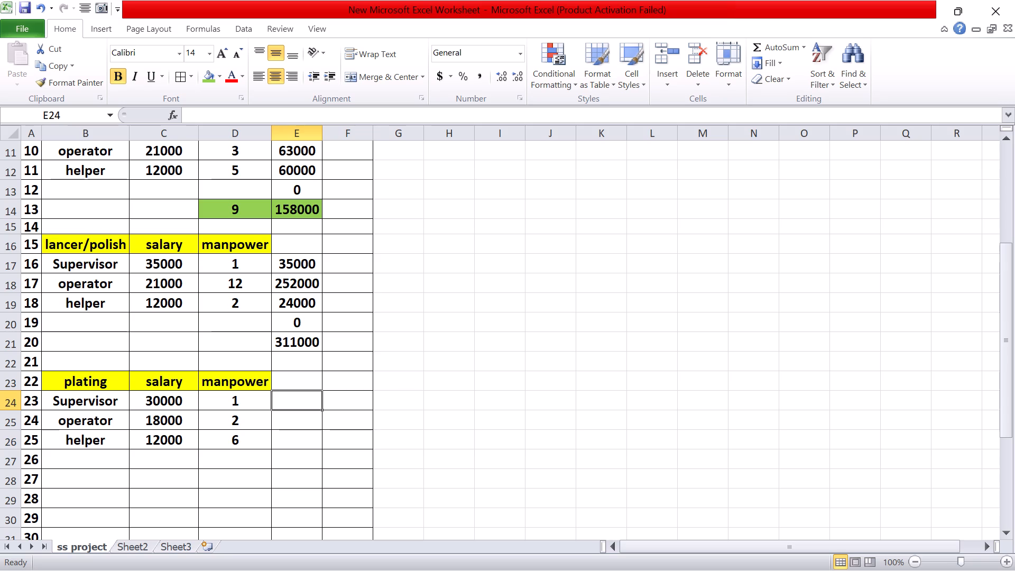
key("equal")
left_click(173, 401)
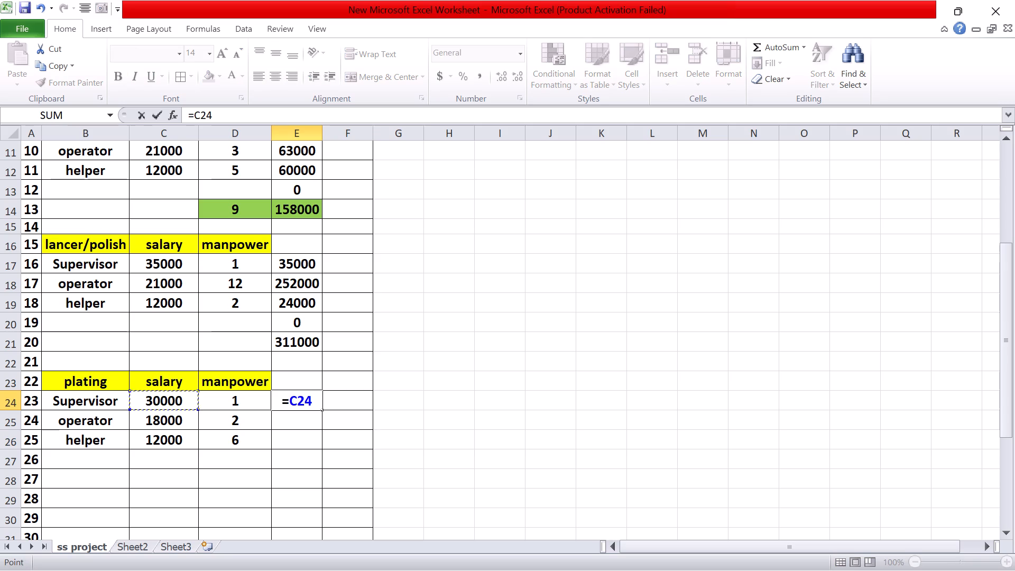
key("shift+asterisk")
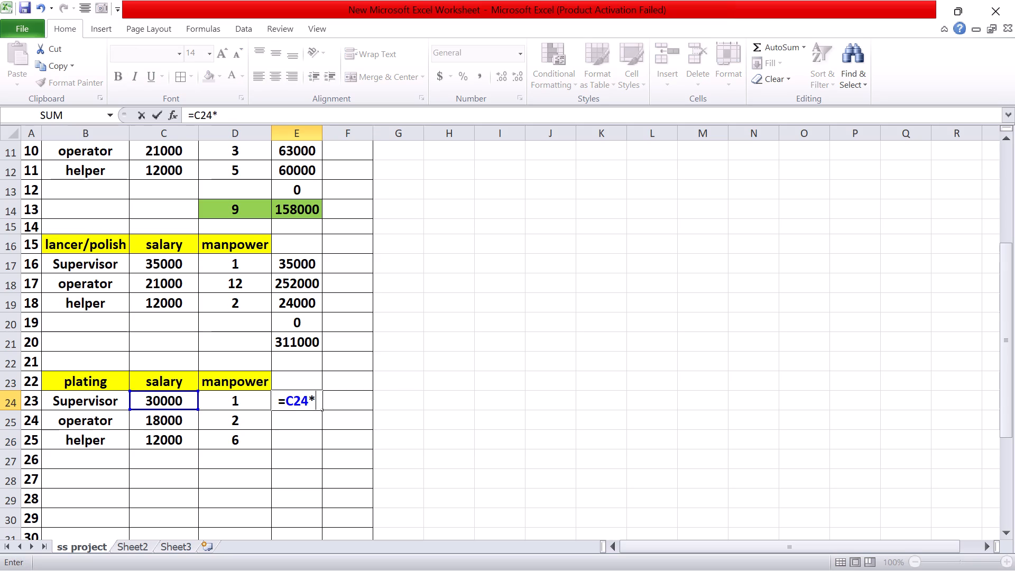
left_click(232, 396)
key("Return")
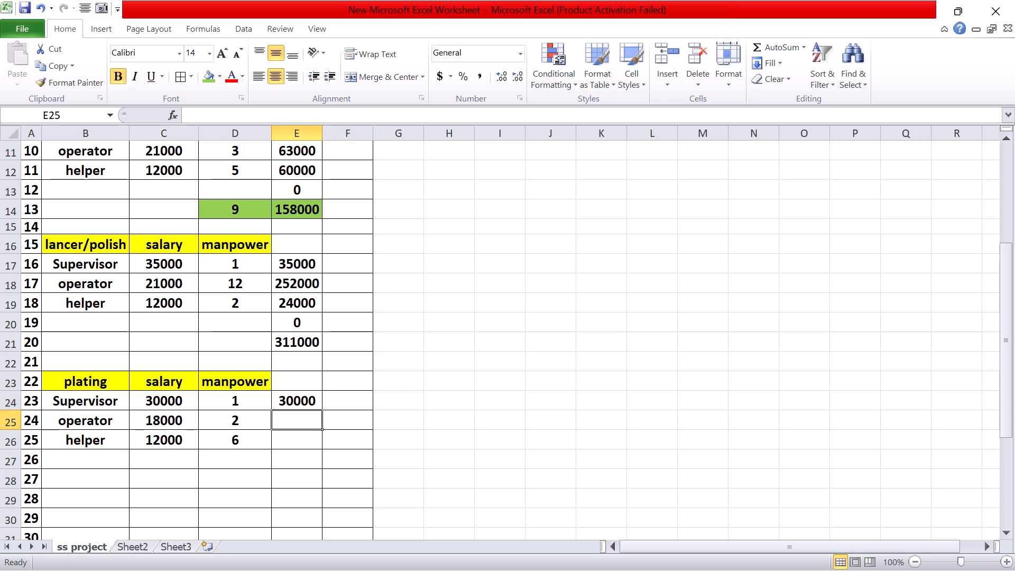
left_click(310, 399)
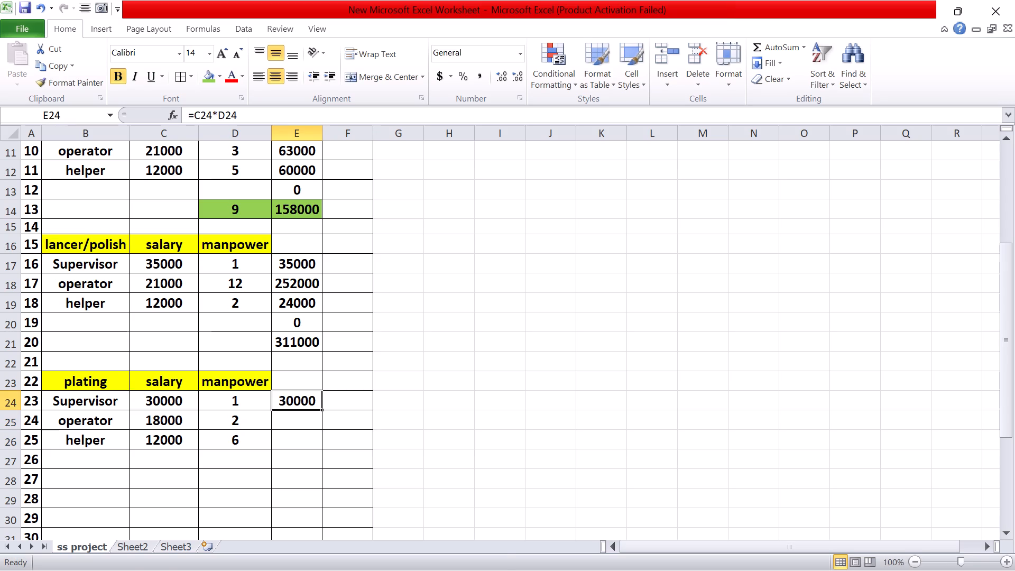
left_click_drag(322, 411, 322, 472)
Total the plating amounts in E28 with =SUM(E24:E27).
left_click(301, 477)
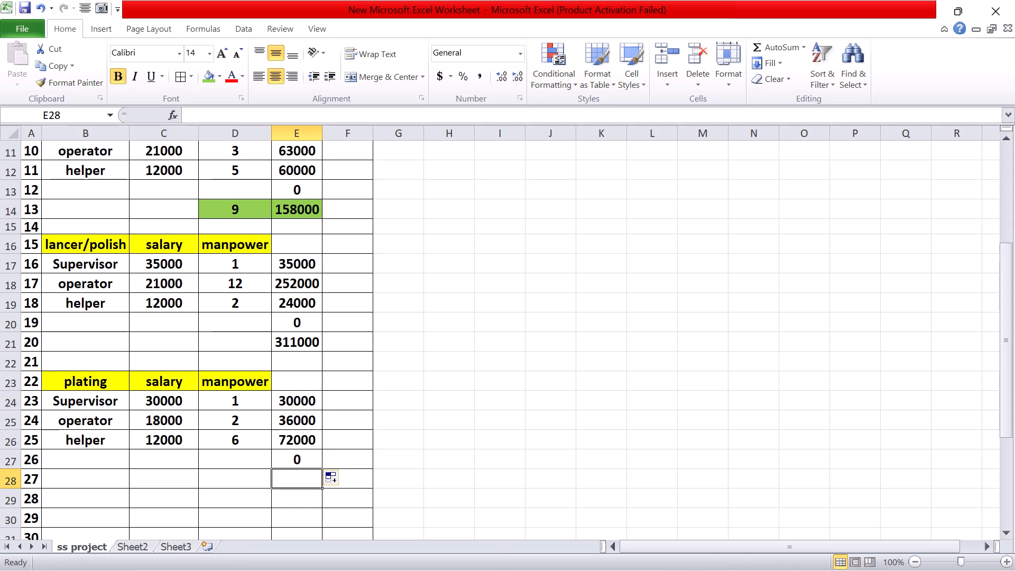
key("alt+equal")
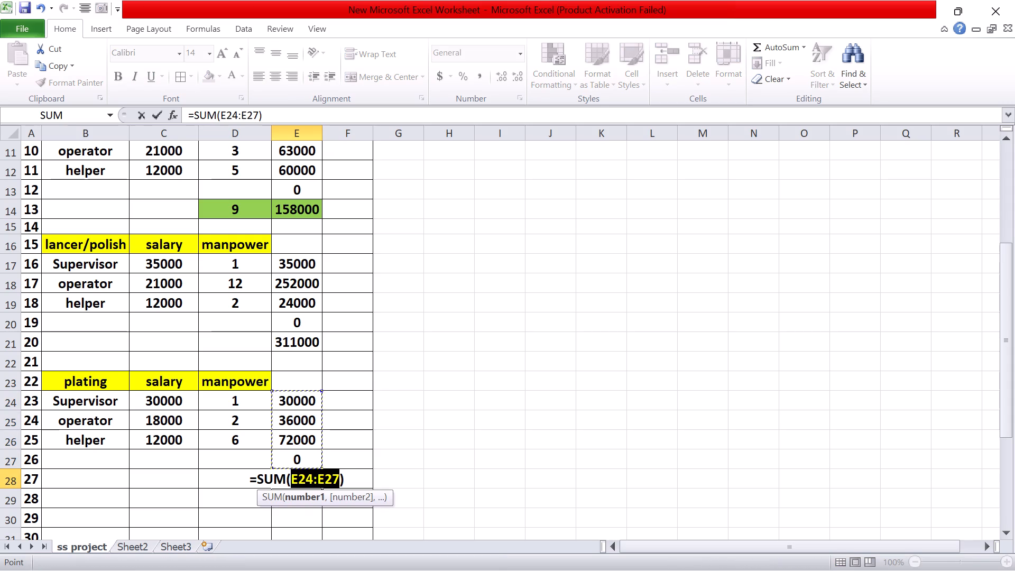
key("Return")
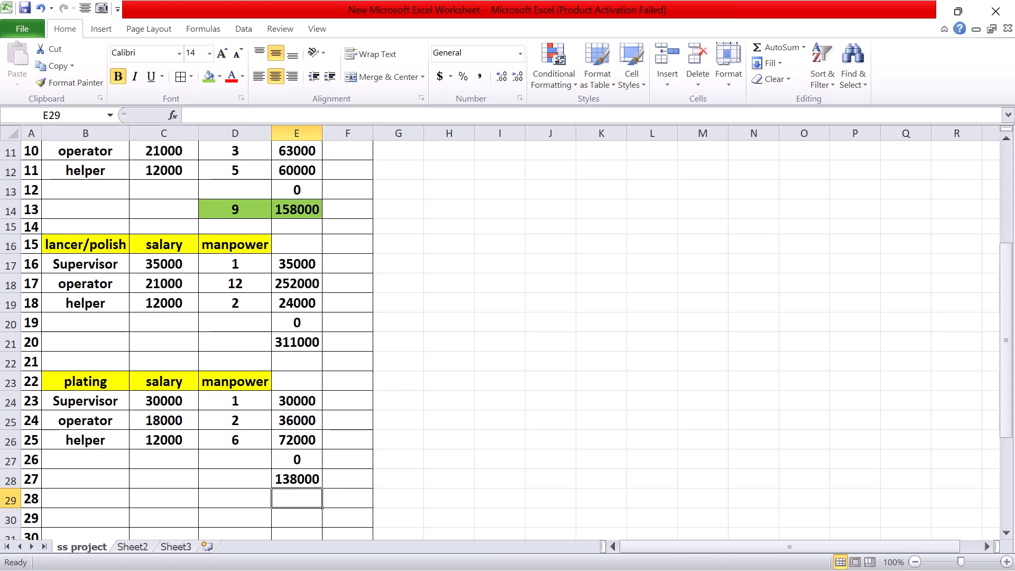
Copy the green formatting of the totals in D14:E14 onto the lancer/polish total cells D21:E21 with Format Painter.
left_click_drag(251, 207, 290, 204)
left_click_drag(75, 81, 83, 81)
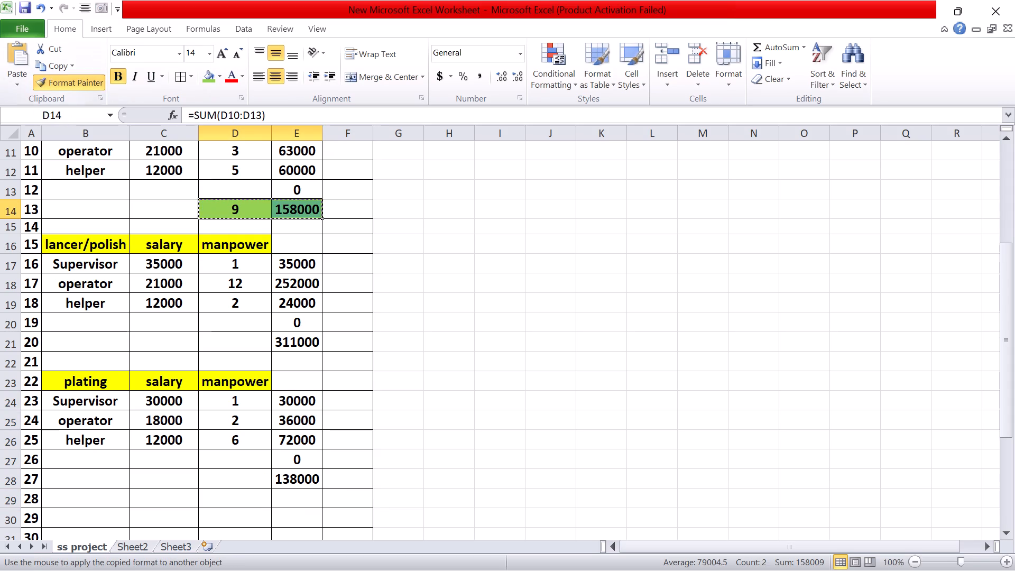
left_click(240, 342)
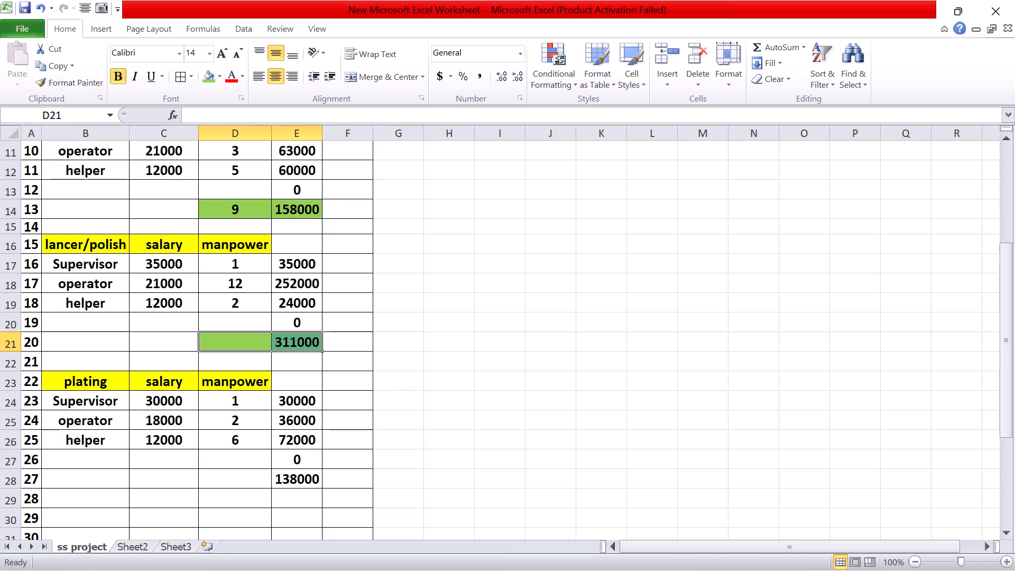
Fill the lancer/polish total formula from E21 across into D21 to sum the manpower.
left_click(315, 343)
left_click_drag(321, 352, 229, 356)
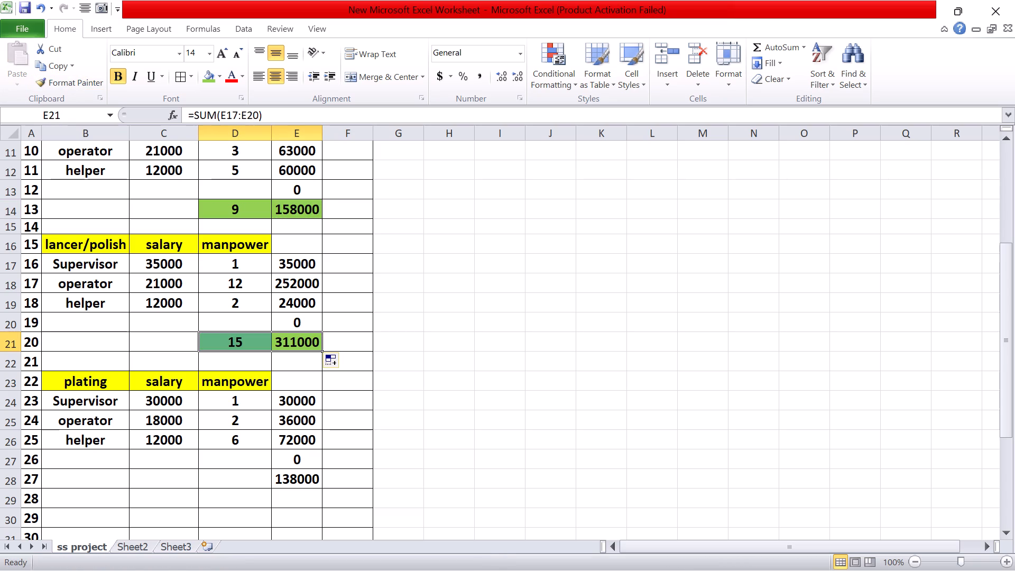
Fill the plating total formula from E28 across into D28 to sum the manpower.
left_click(308, 479)
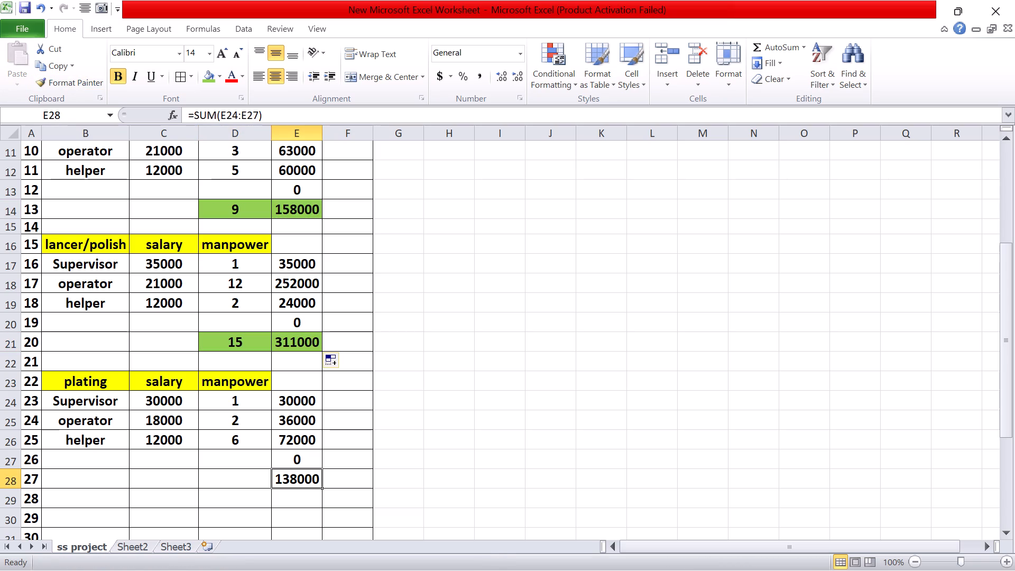
left_click_drag(321, 489, 235, 488)
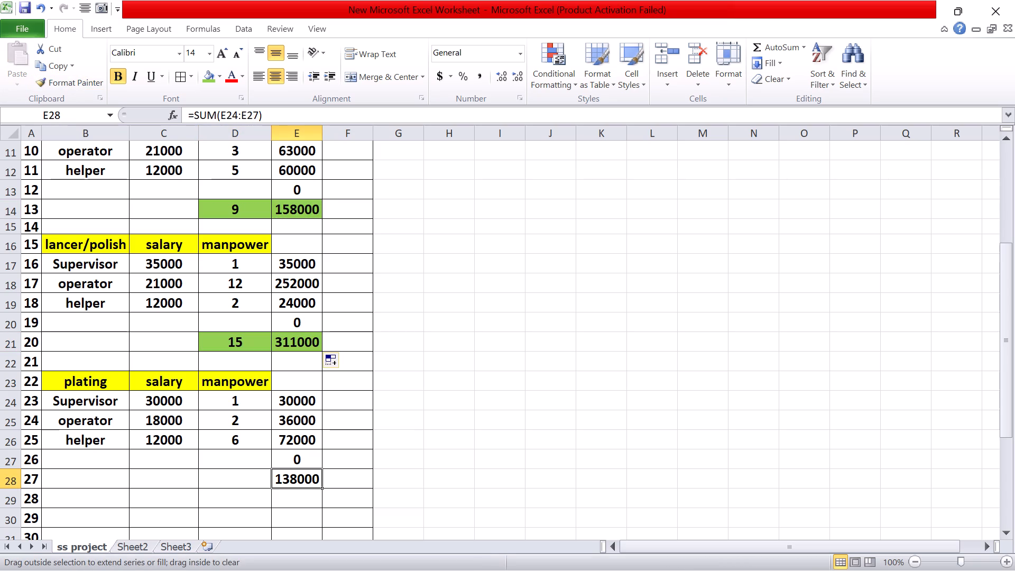
left_click_drag(320, 488, 230, 487)
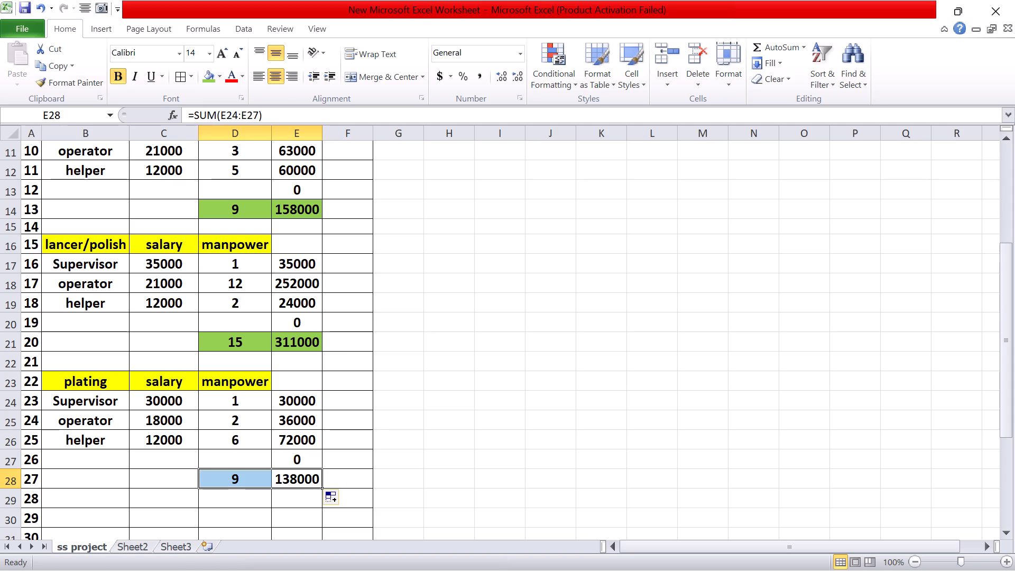
Apply the green fill colour to the plating totals in D28:E28.
left_click_drag(238, 475, 294, 479)
left_click(204, 76)
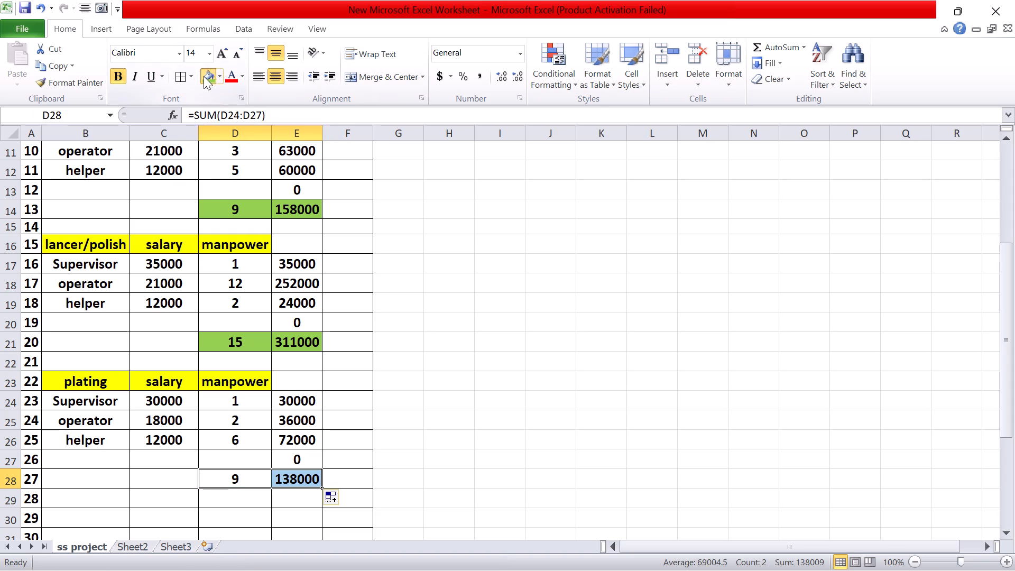
left_click(383, 414)
Copy the assembly block B32:F39 and paste it two rows higher, starting at B30.
scroll(336, 499, "down", 1)
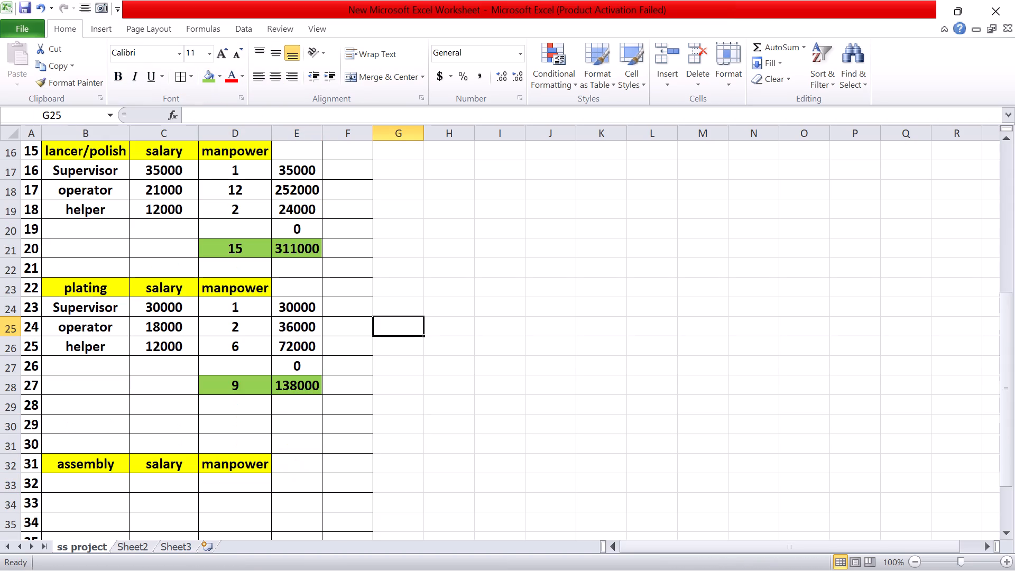
left_click_drag(123, 464, 308, 505)
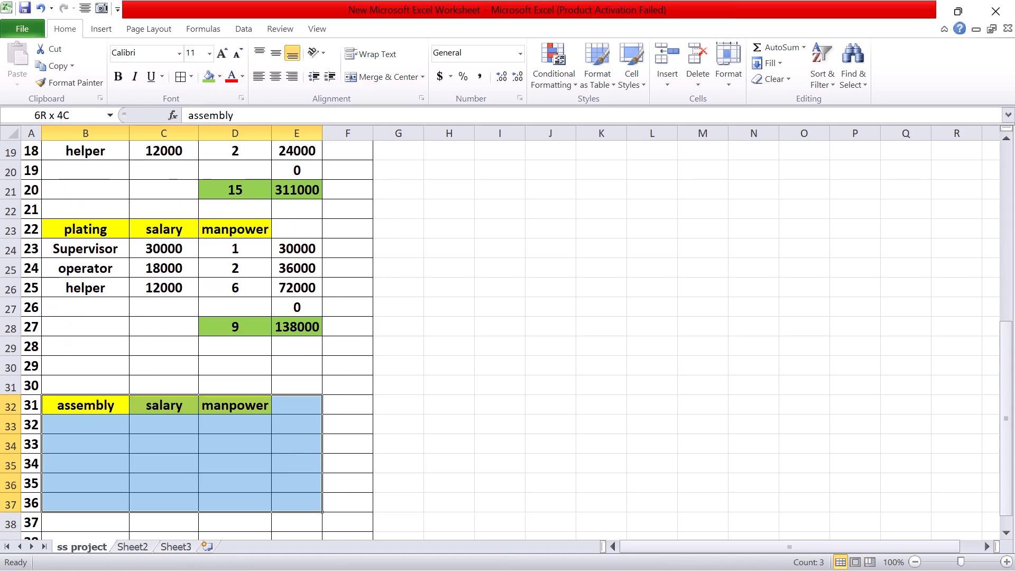
left_click_drag(308, 505, 329, 477)
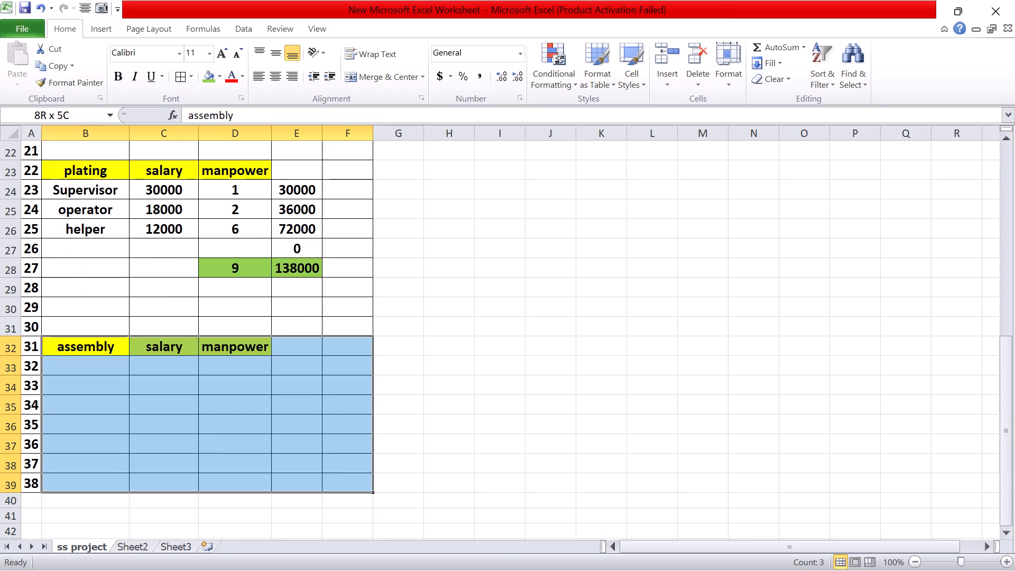
left_click_drag(329, 477, 329, 477)
key("ctrl+c")
left_click(92, 314)
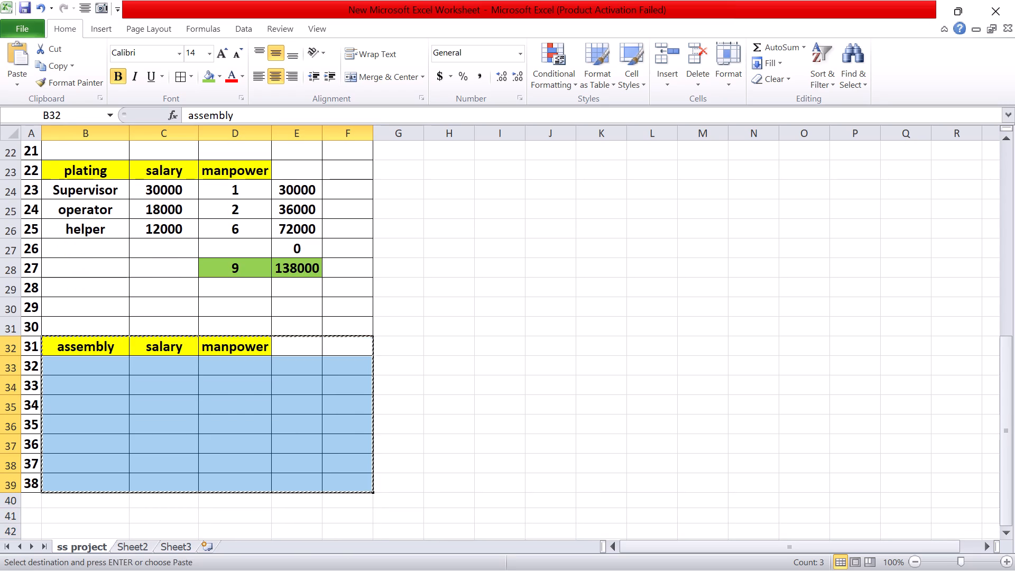
key("ctrl+v")
left_click(193, 352)
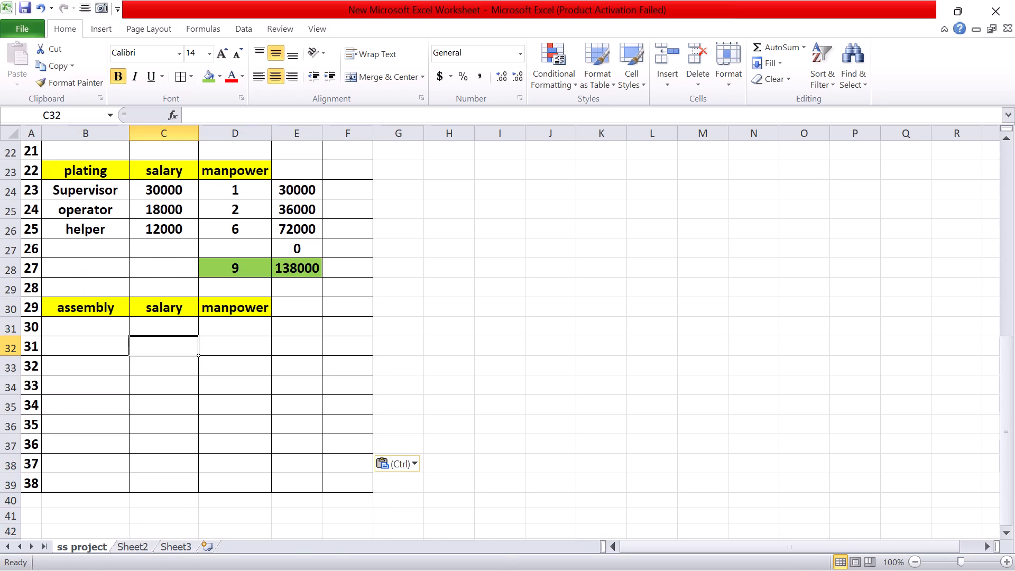
Copy the plating operator row B25:D25 into B31 below the assembly header.
scroll(267, 384, "up", 1)
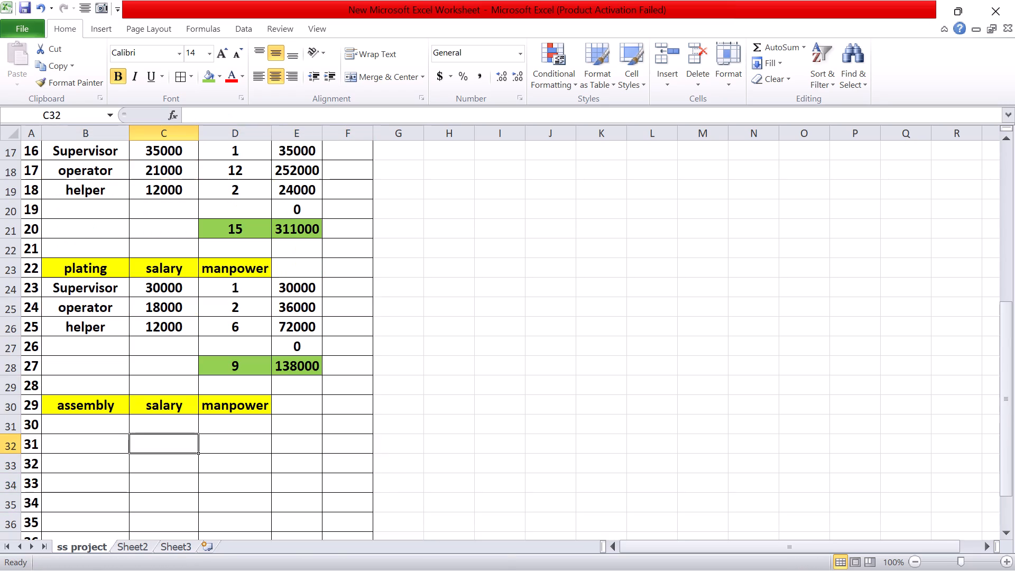
left_click_drag(113, 310, 119, 311)
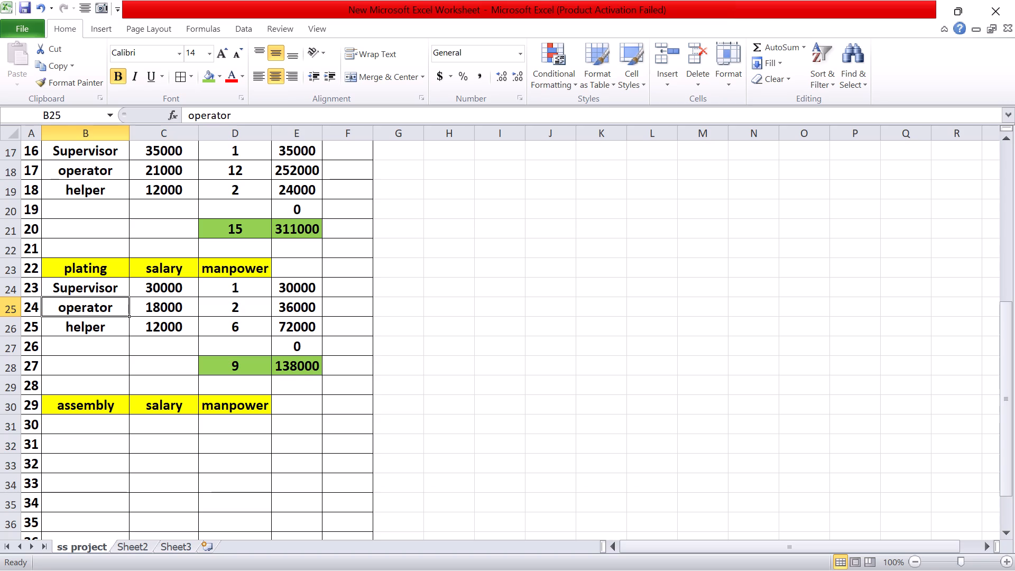
left_click_drag(119, 311, 253, 312)
key("ctrl+c")
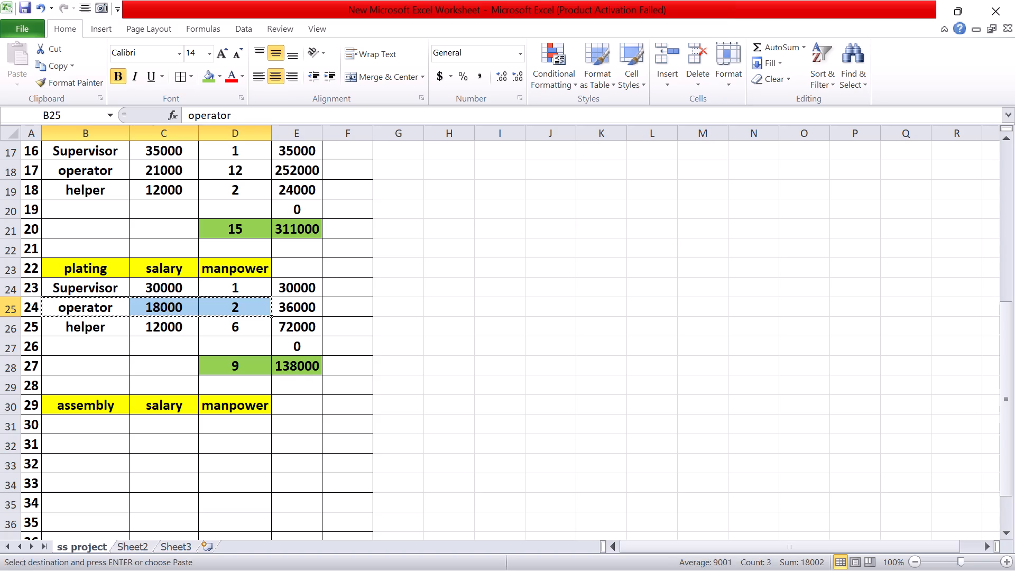
left_click(99, 424)
key("ctrl+v")
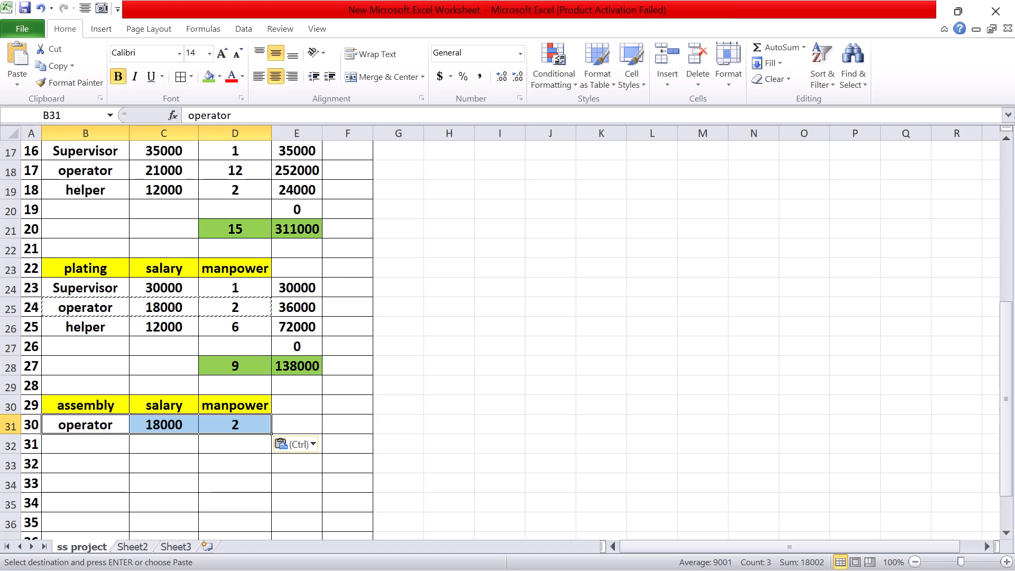
Set the assembly operator's manpower in D31 to 4.
double_click(158, 425)
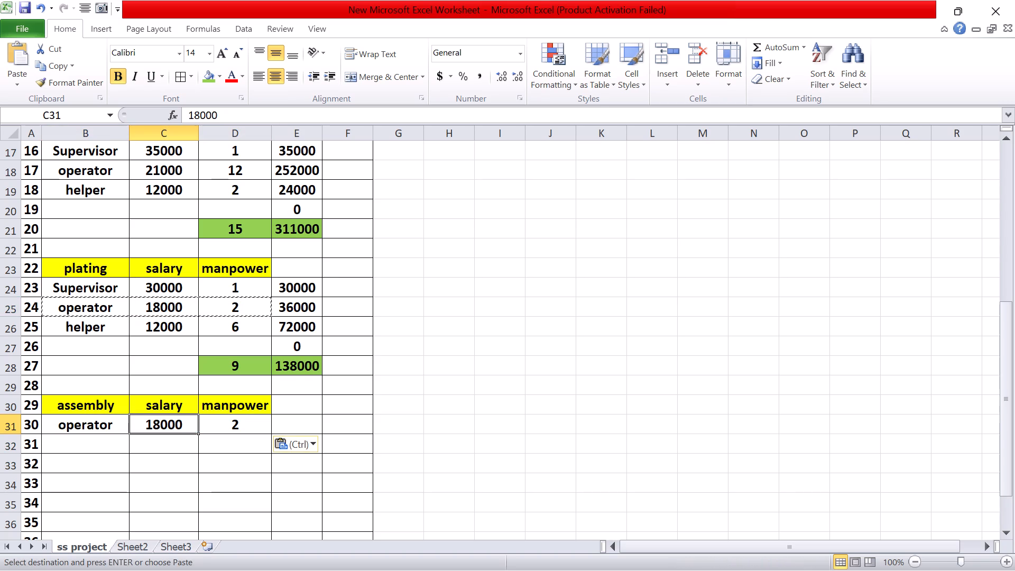
left_click(246, 424)
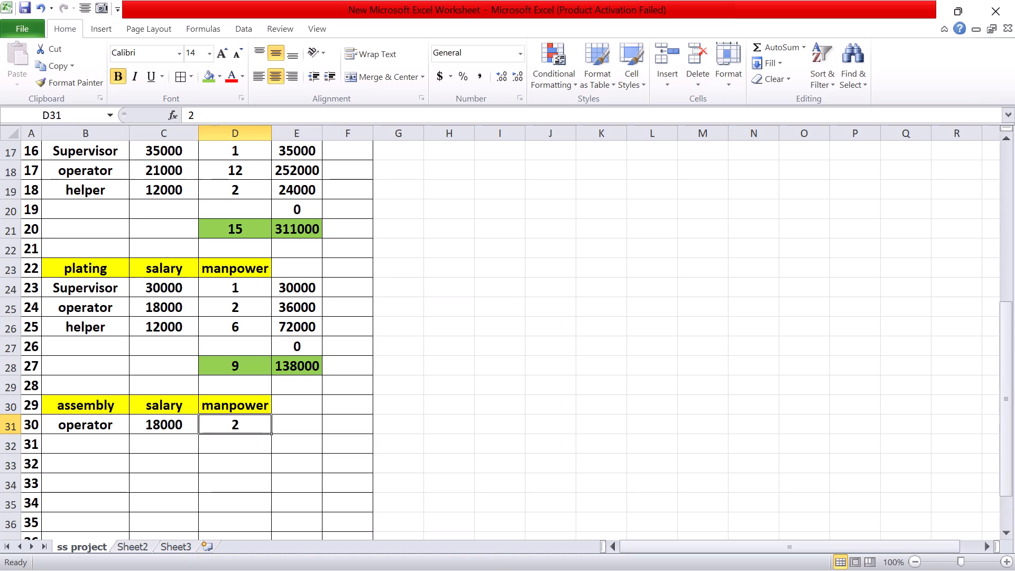
key("4")
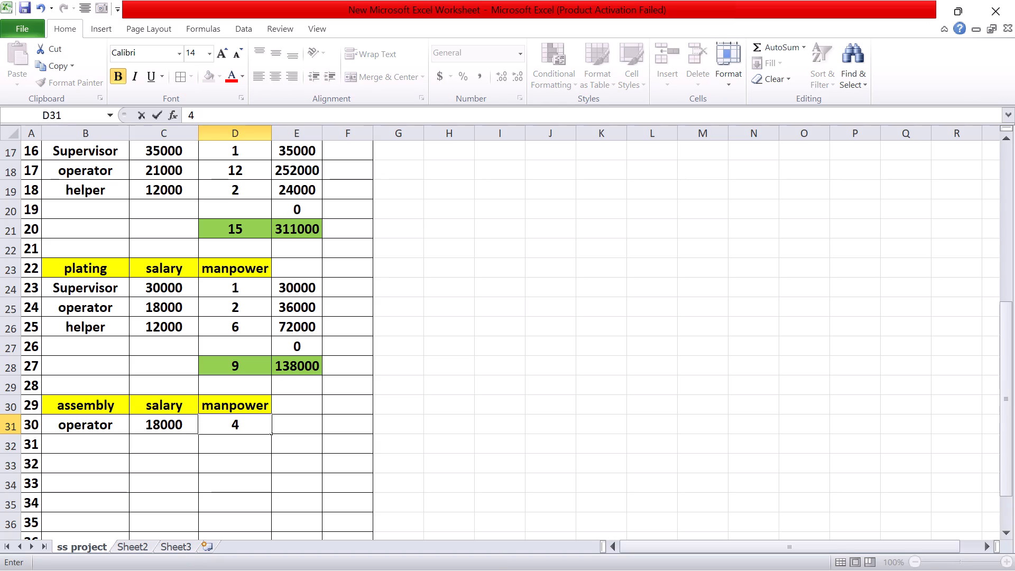
left_click(254, 455)
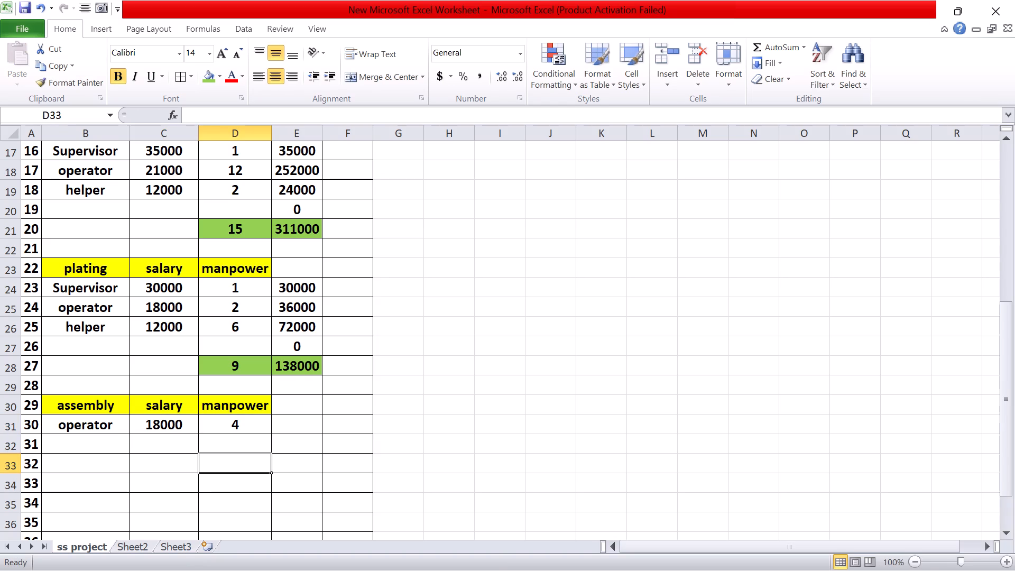
Copy the plating helper row B26:D26 into B32 of the assembly section and set its manpower to 10.
left_click_drag(108, 333, 146, 335)
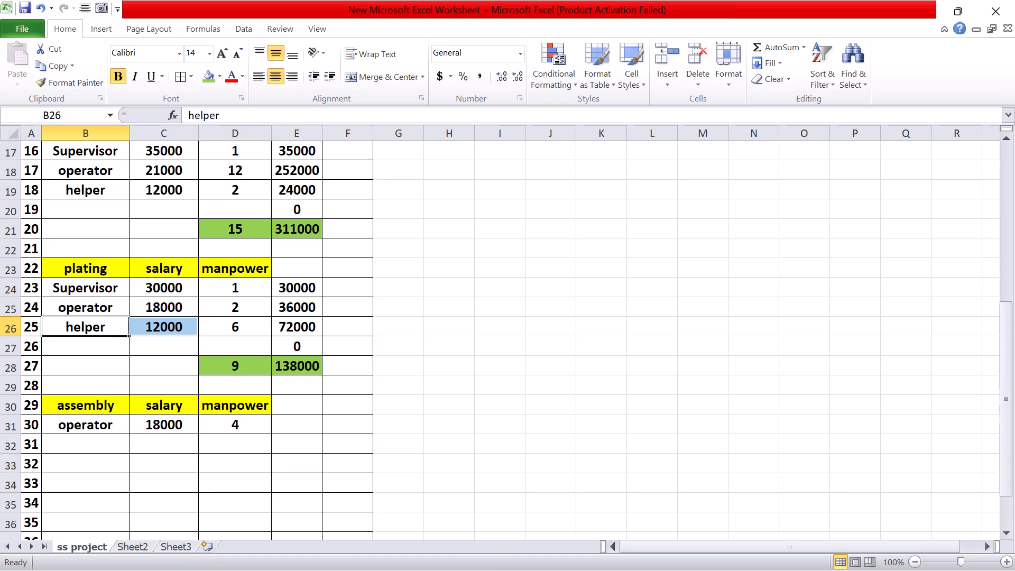
left_click_drag(146, 335, 243, 328)
key("ctrl+c")
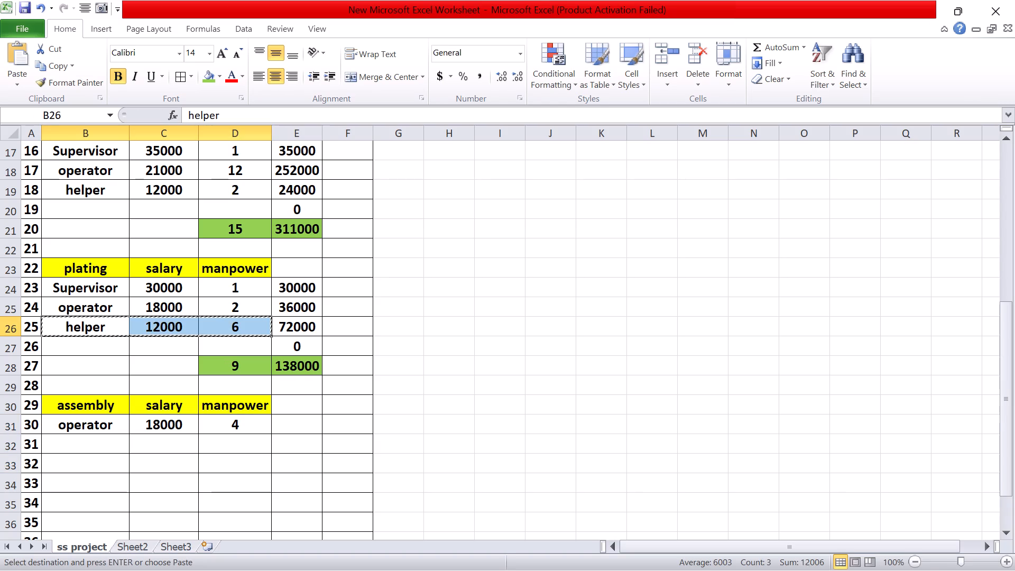
left_click(112, 445)
key("ctrl+v")
left_click(246, 448)
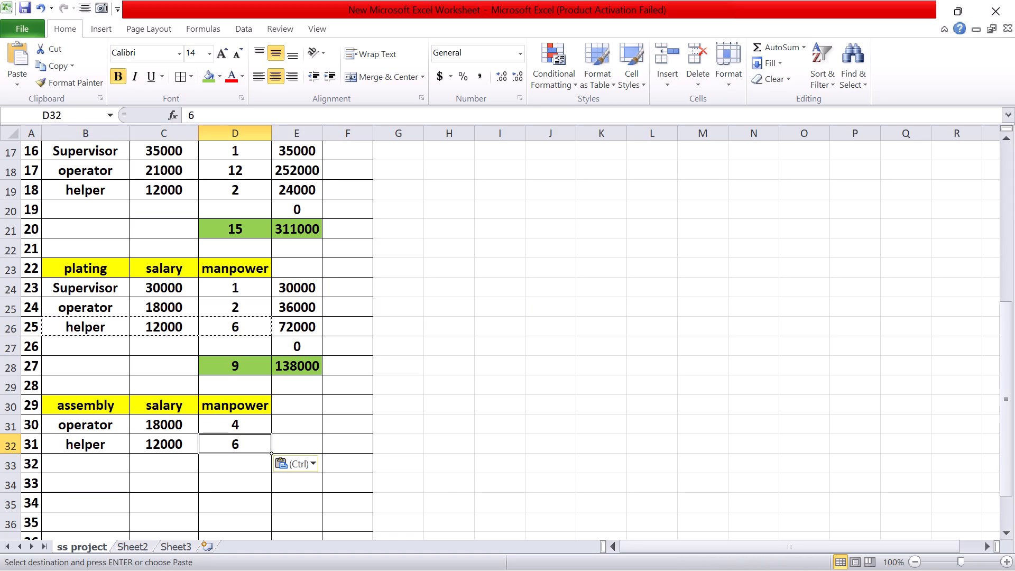
key("1")
key("0")
left_click(307, 473)
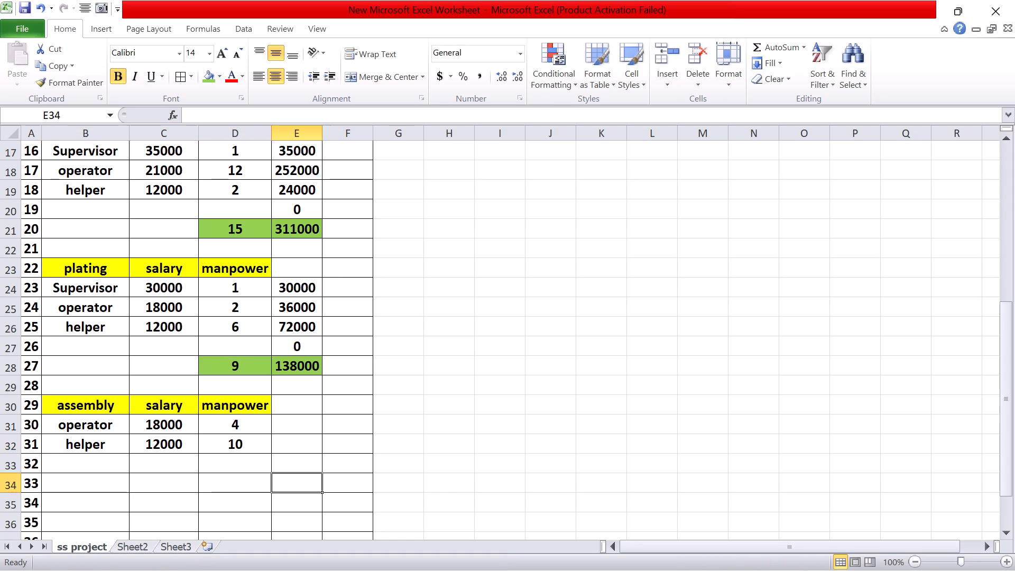
Enter the formula =C31*D31 in E31 for the assembly operator and fill it down to E33.
left_click(313, 423)
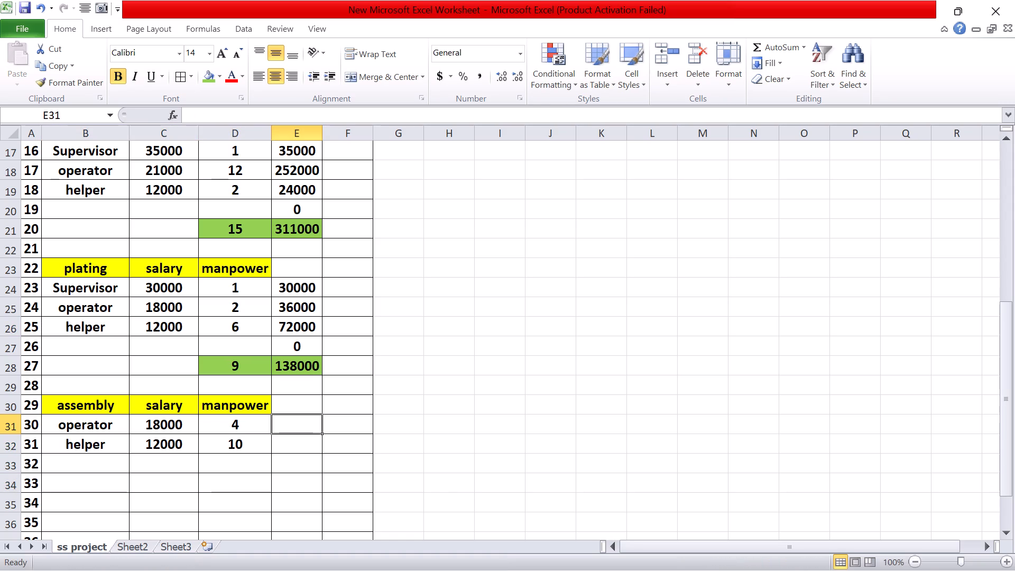
key("equal")
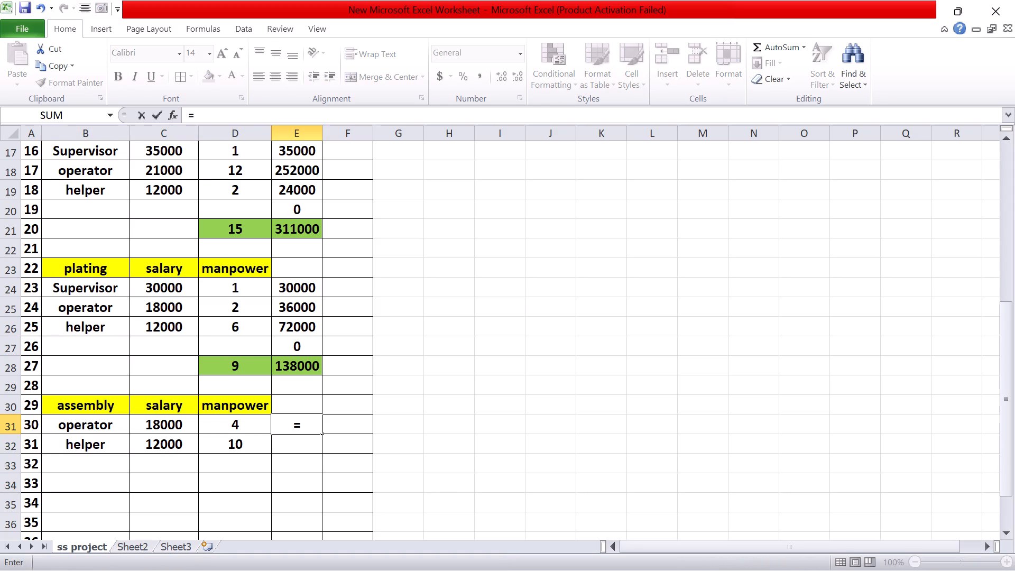
left_click(181, 426)
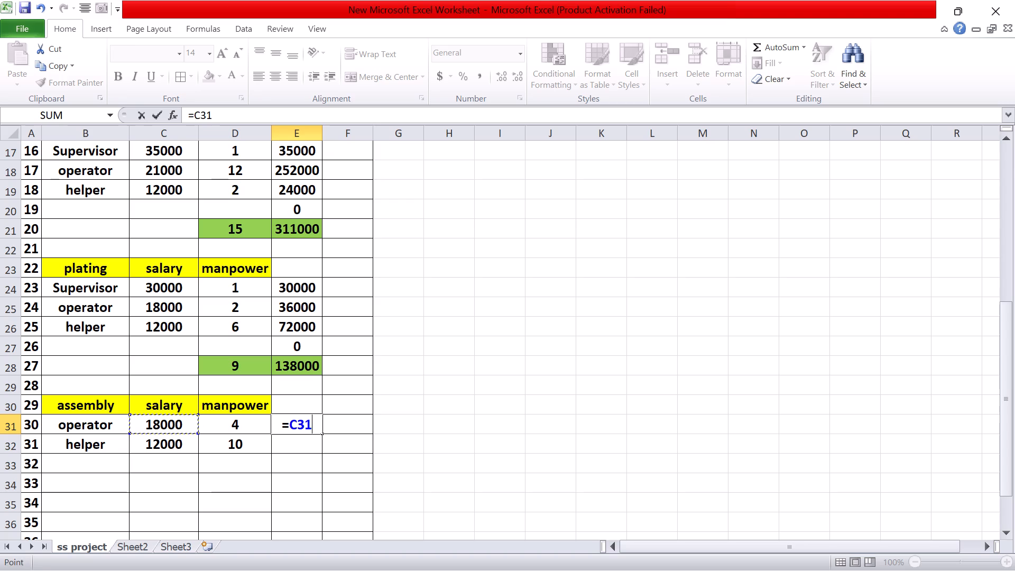
key("shift+asterisk")
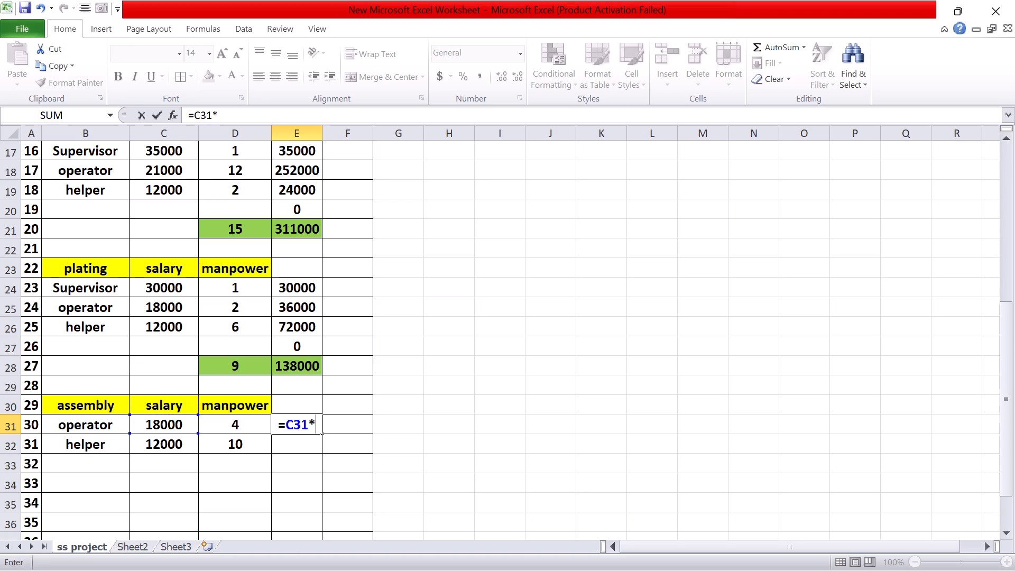
left_click(224, 426)
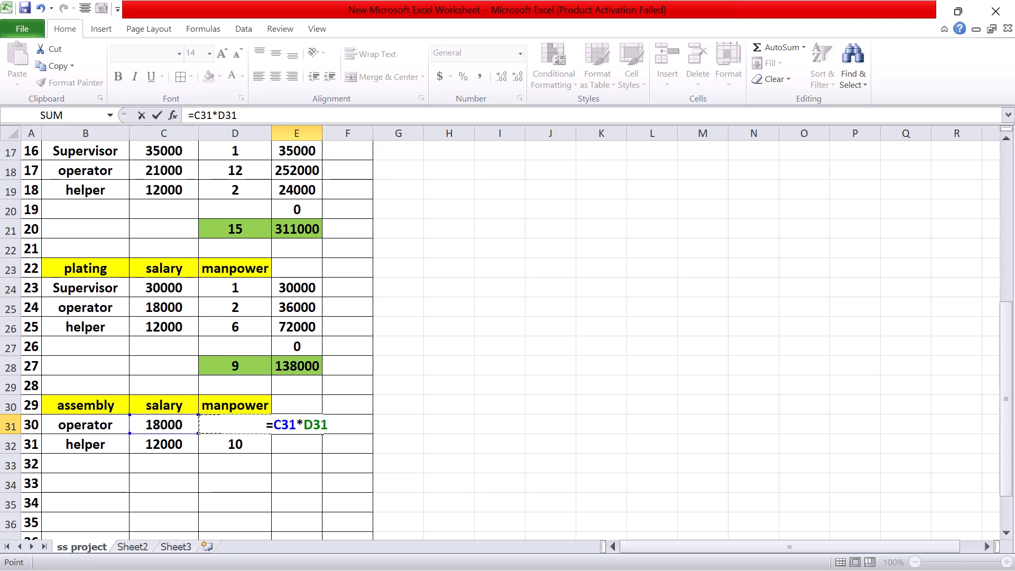
key("Return")
left_click(309, 430)
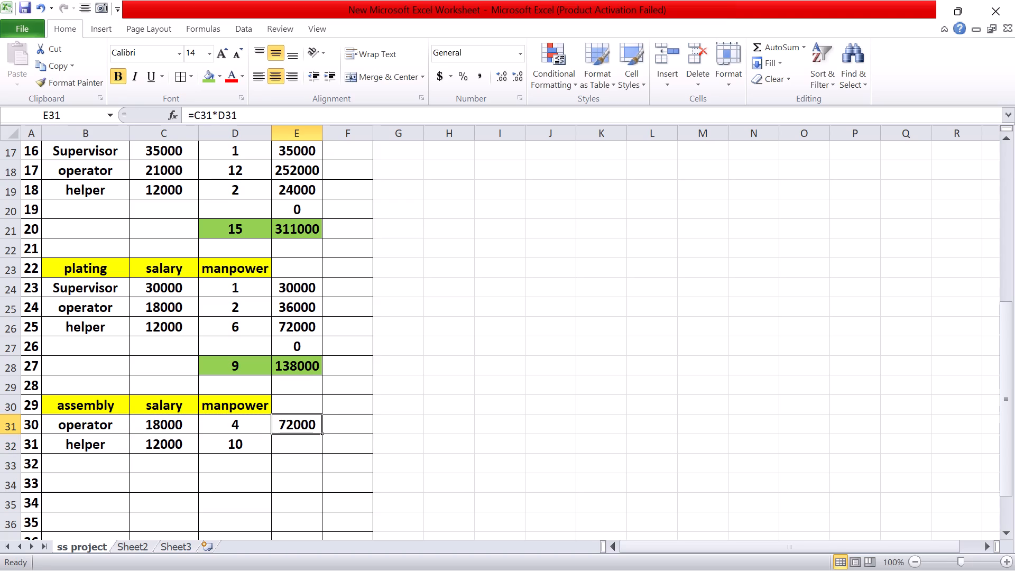
left_click_drag(323, 436, 319, 469)
Sum E31:E33 in E34 as the assembly total and fill the formula across into D34 for the manpower.
left_click(297, 482)
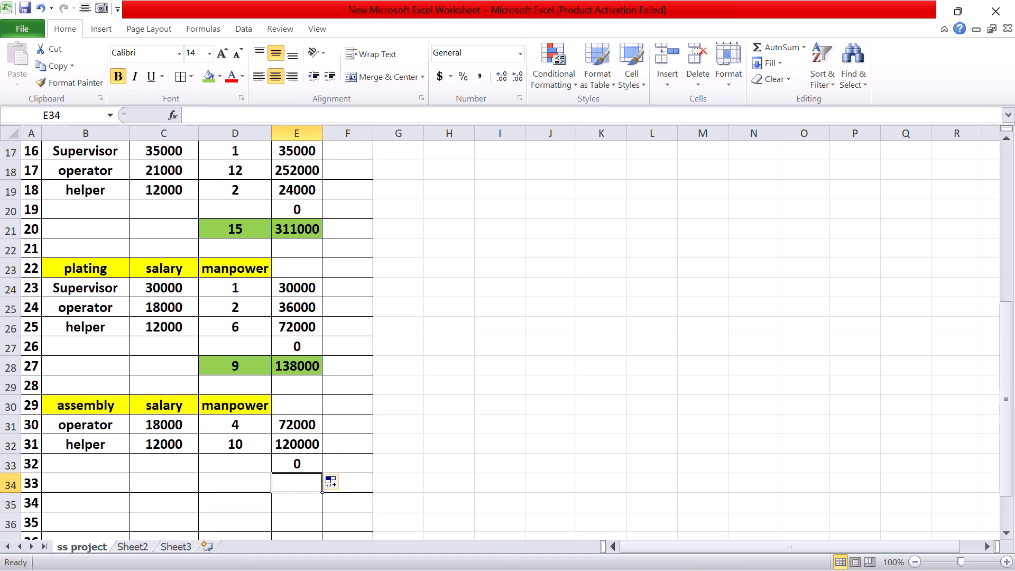
key("alt+equal")
key("Return")
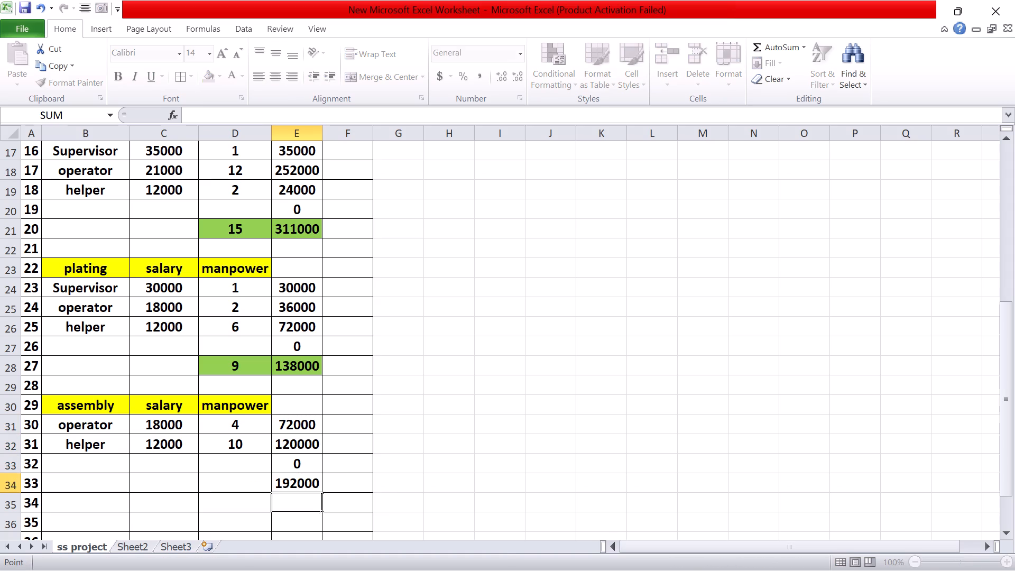
left_click(301, 485)
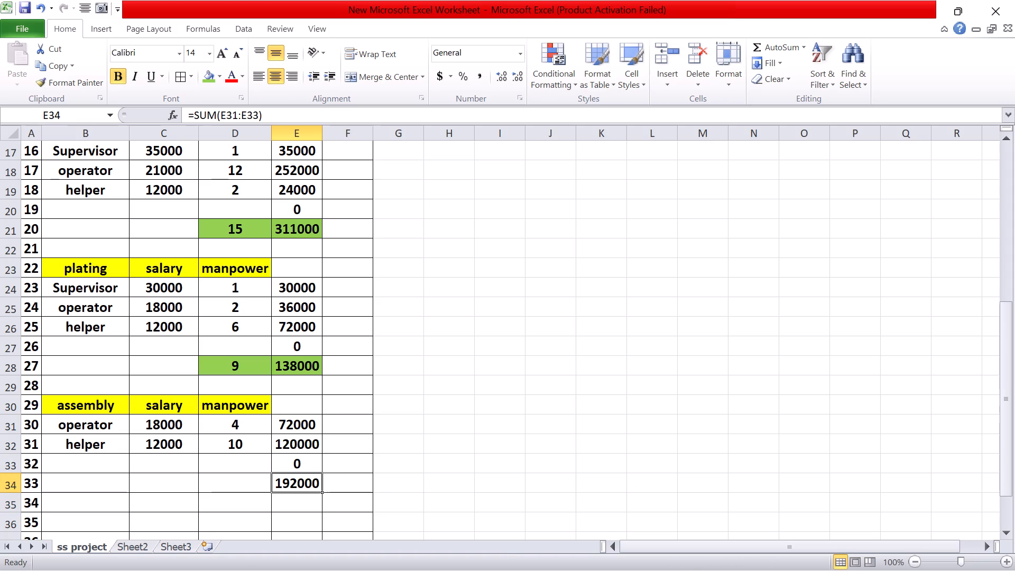
left_click_drag(323, 493, 238, 489)
left_click_drag(321, 493, 232, 492)
Copy the green formatting of the plating totals D28:E28 onto the assembly totals in D34:E34.
left_click_drag(241, 368, 263, 367)
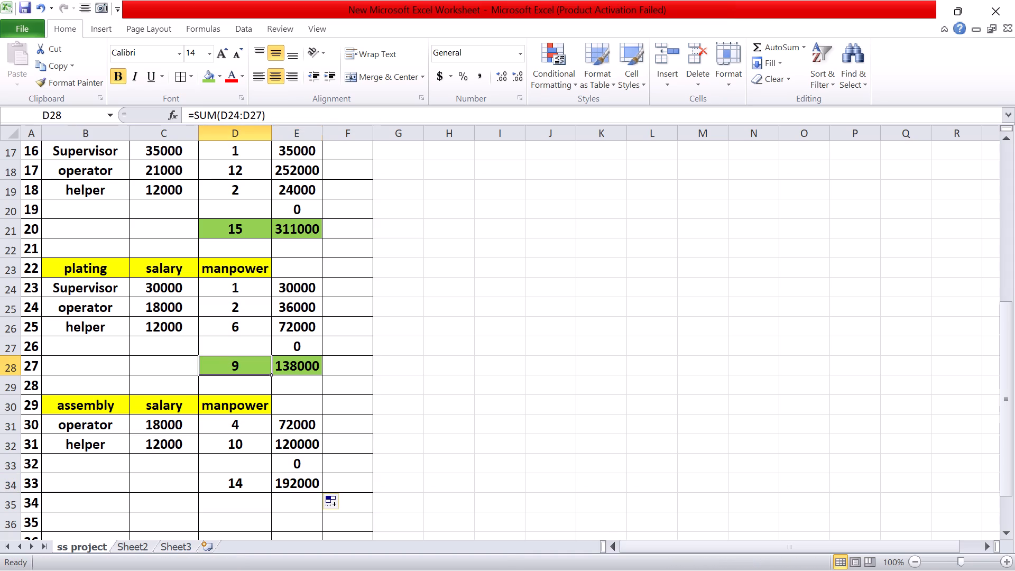
left_click_drag(263, 367, 301, 366)
left_click_drag(67, 79, 73, 80)
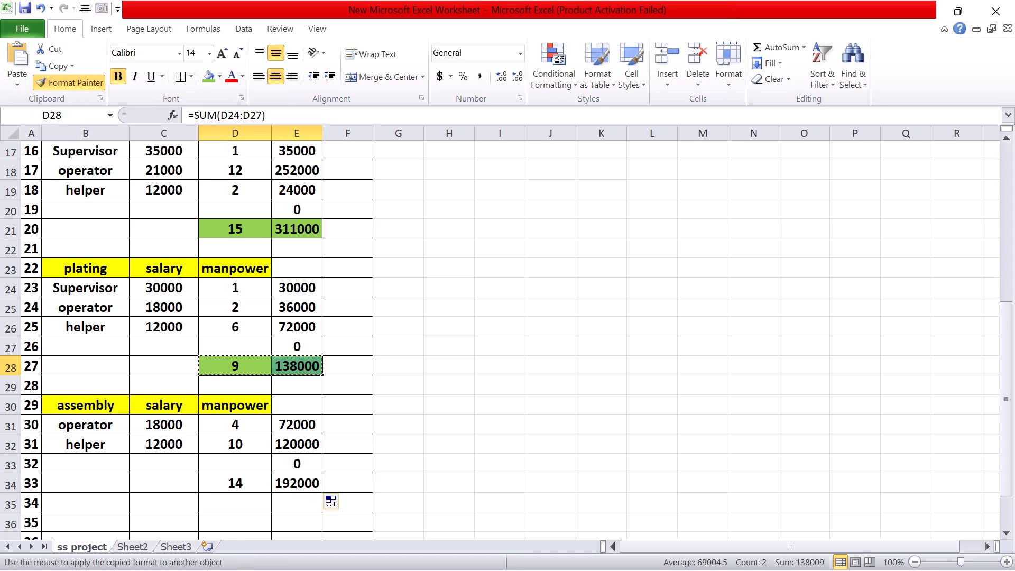
left_click(237, 487)
left_click(372, 447)
Delete the unused rows 36 to 39 below the assembly section.
scroll(373, 458, "down", 2)
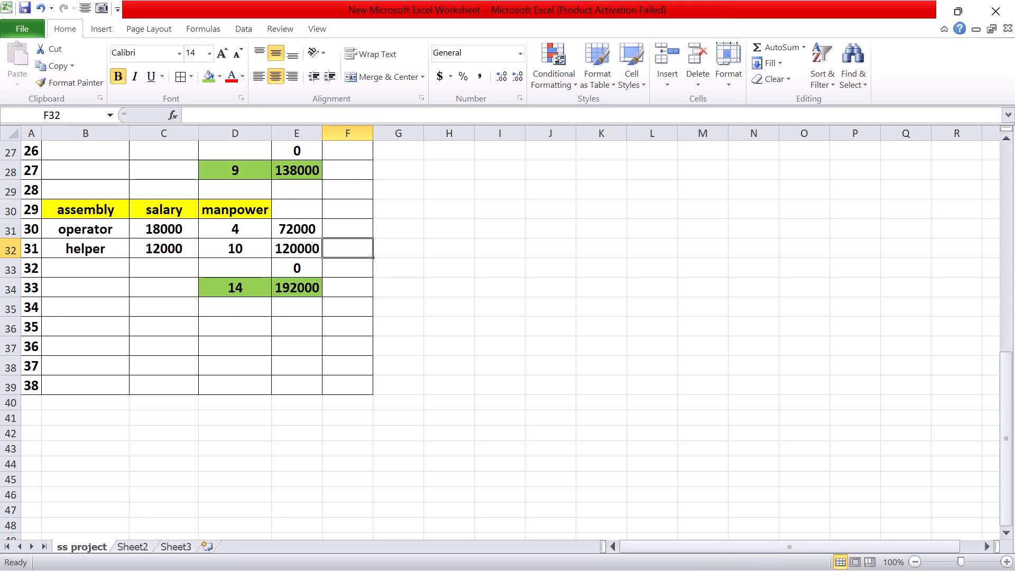
left_click_drag(15, 329, 6, 376)
right_click(6, 376)
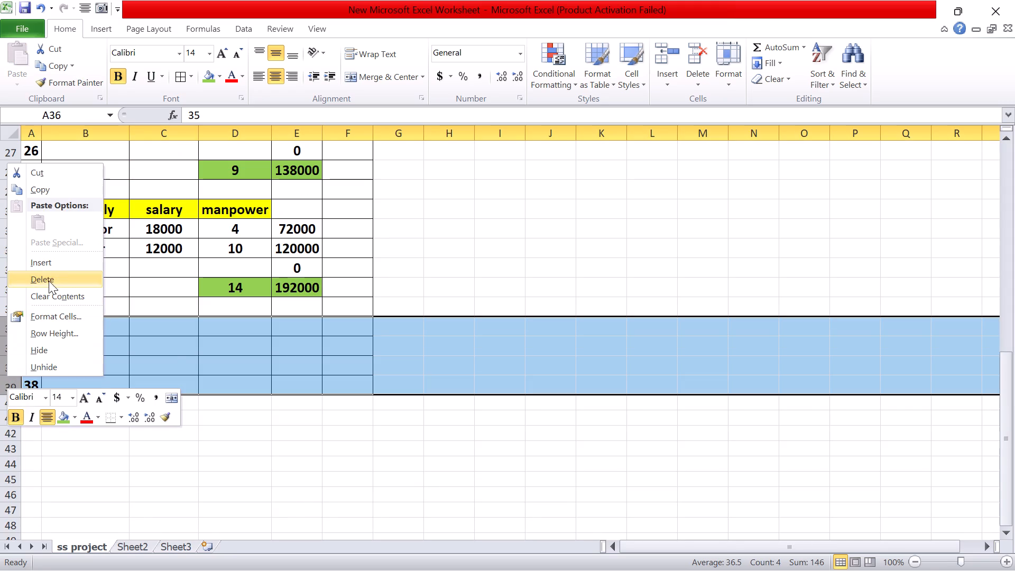
left_click(49, 281)
left_click(469, 353)
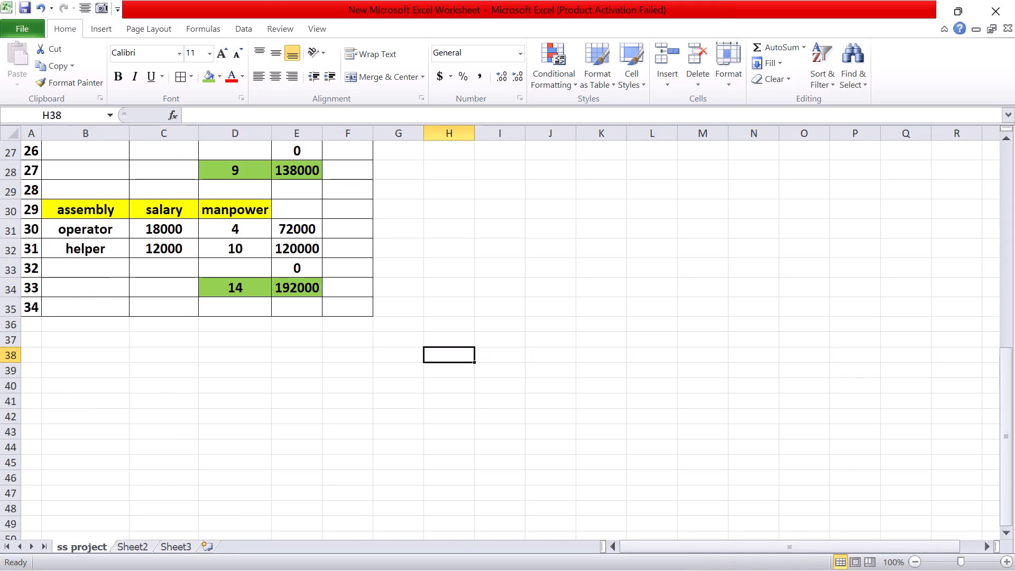
Clear the serial numbers in A7 and A8 below the foundary roles.
scroll(147, 404, "up", 9)
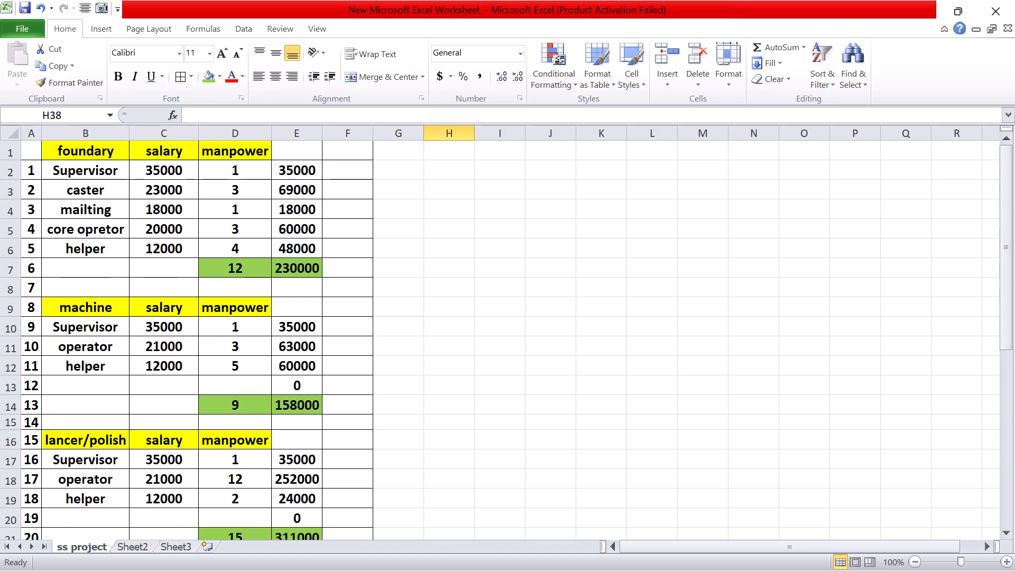
scroll(64, 357, "up", 6)
left_click_drag(33, 273, 32, 284)
key("BackSpace")
left_click(32, 290)
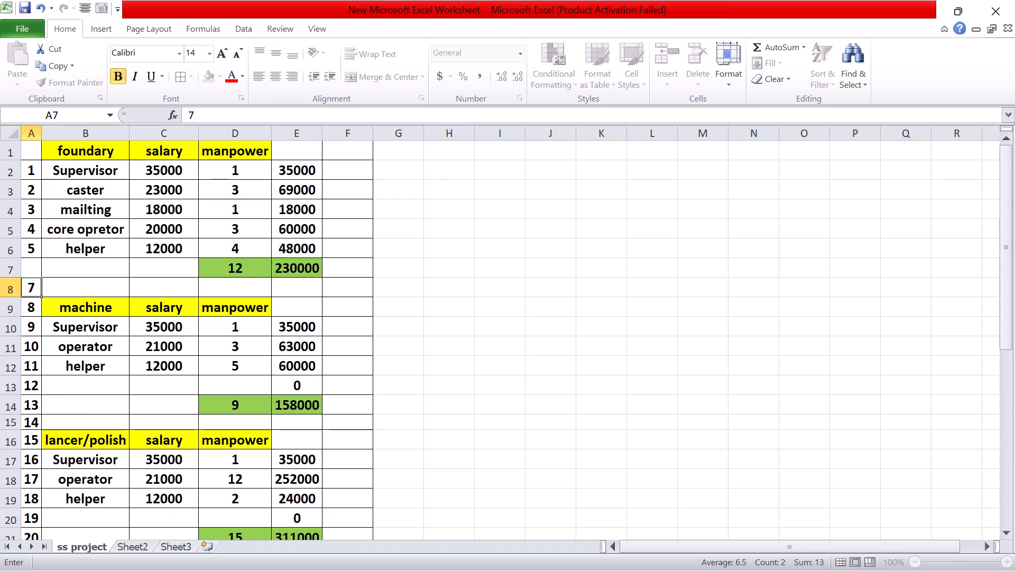
key("Delete")
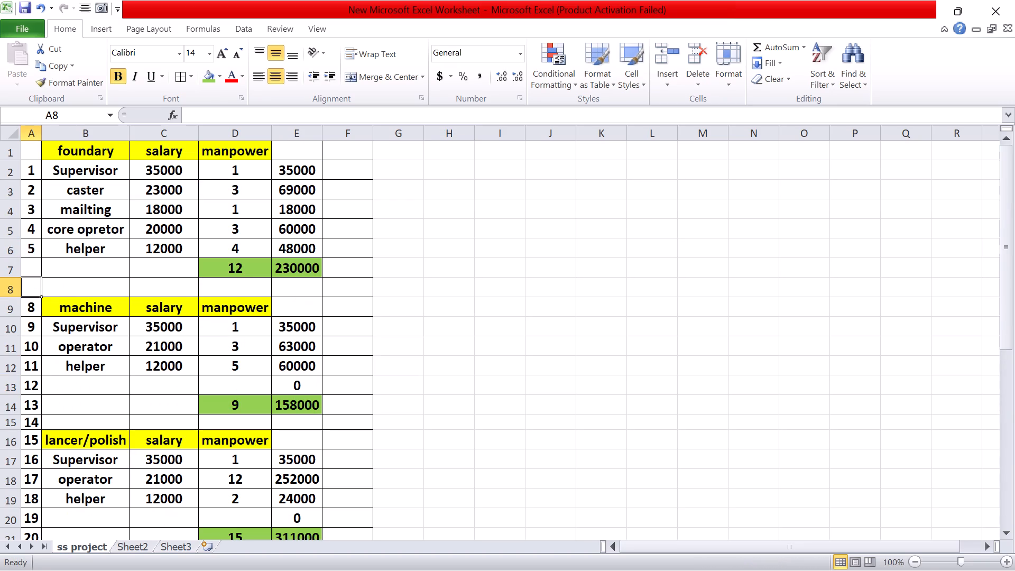
Renumber the machine section from 1 in A9 and 2 in A10, filling the series down to 4 in A12.
left_click(40, 314)
key("1")
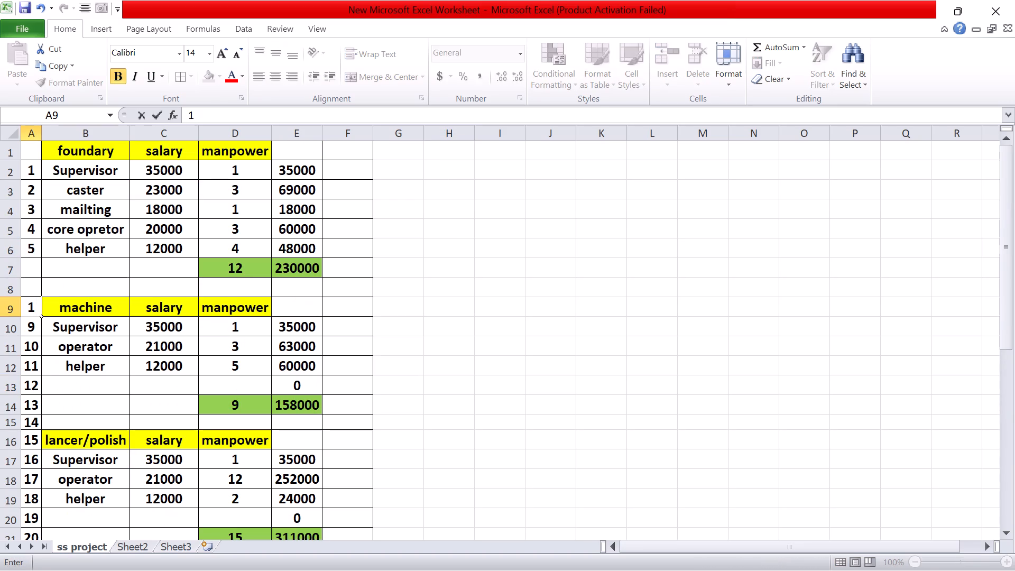
left_click(40, 322)
key("2")
left_click_drag(69, 370, 63, 356)
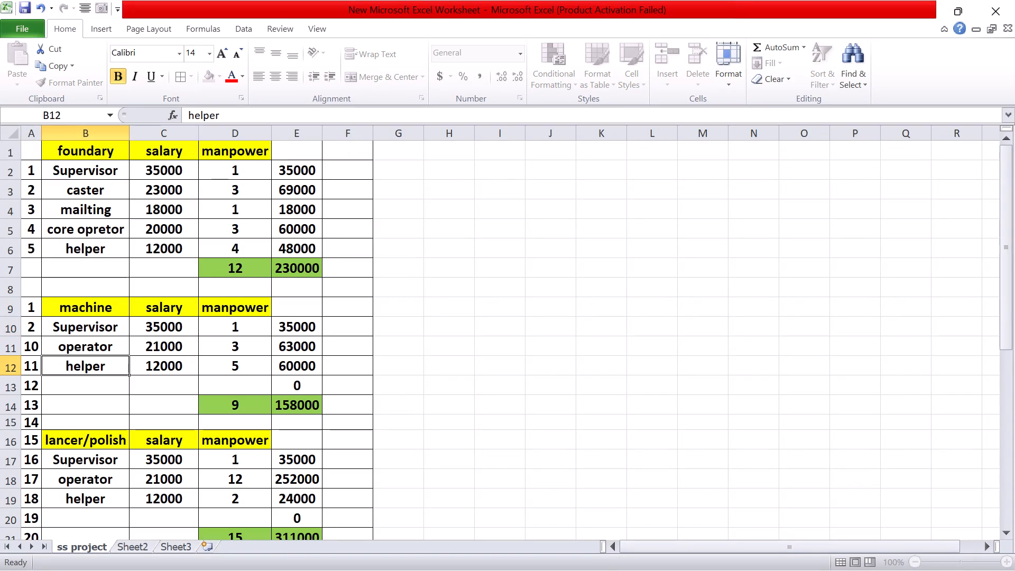
left_click_drag(32, 307, 27, 330)
left_click_drag(39, 336, 36, 387)
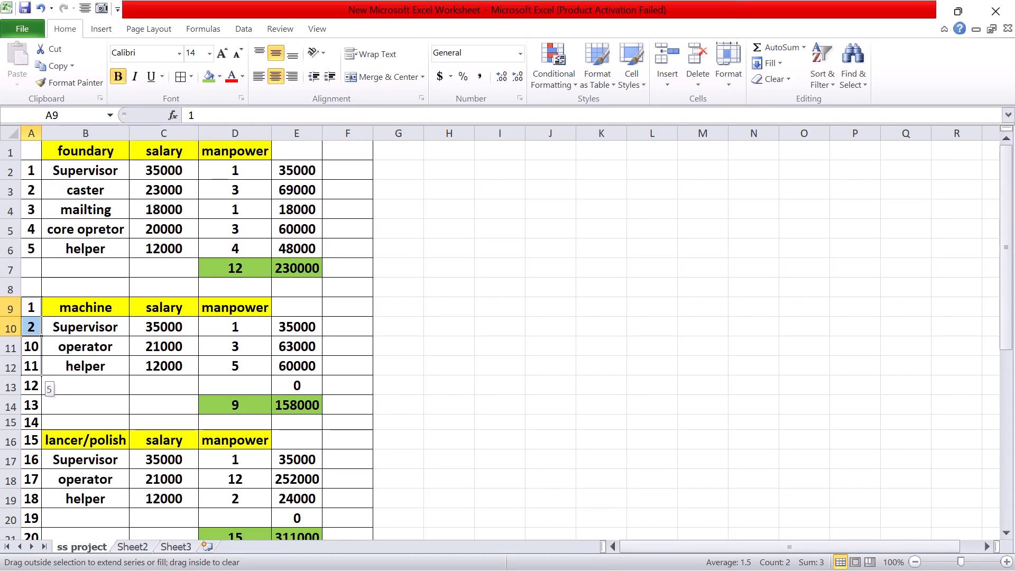
left_click_drag(36, 387, 36, 379)
Clear the serial numbers in A13:A15 below the machine helper row.
left_click_drag(29, 388, 31, 422)
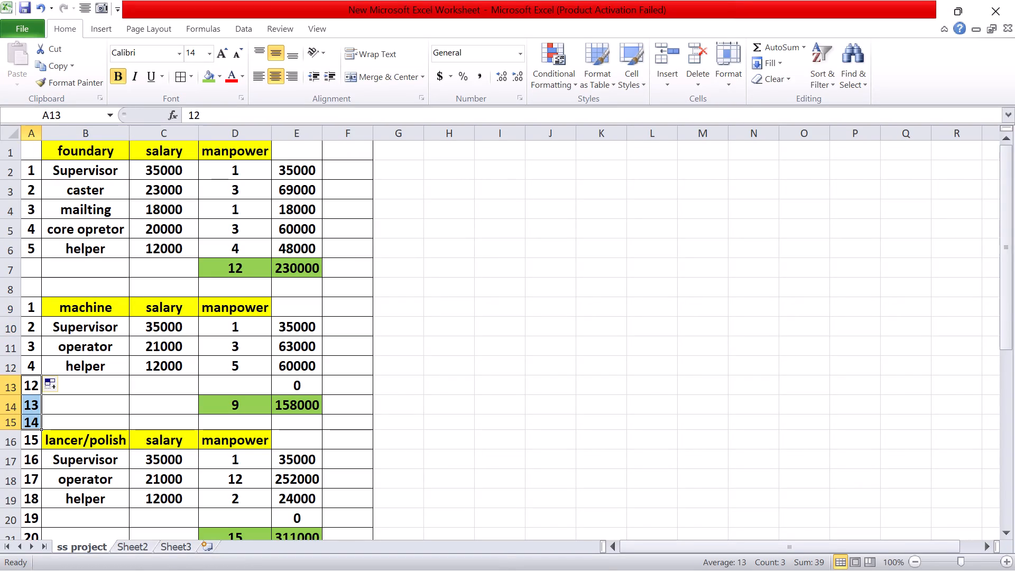
key("Delete")
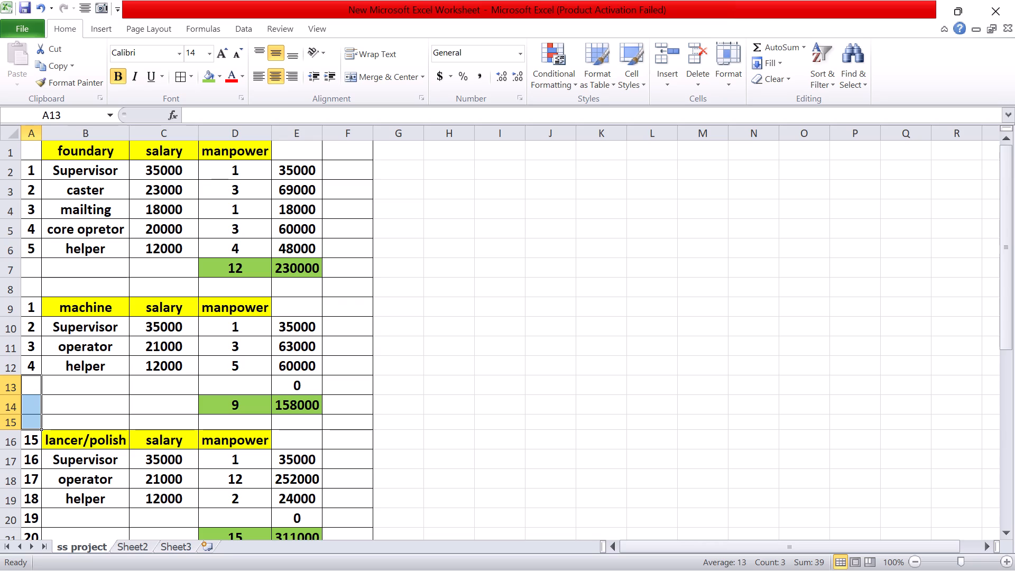
Copy the machine serial numbers 1 to 4 down one row to start at A10, and clear A9 beside the heading.
left_click(35, 444)
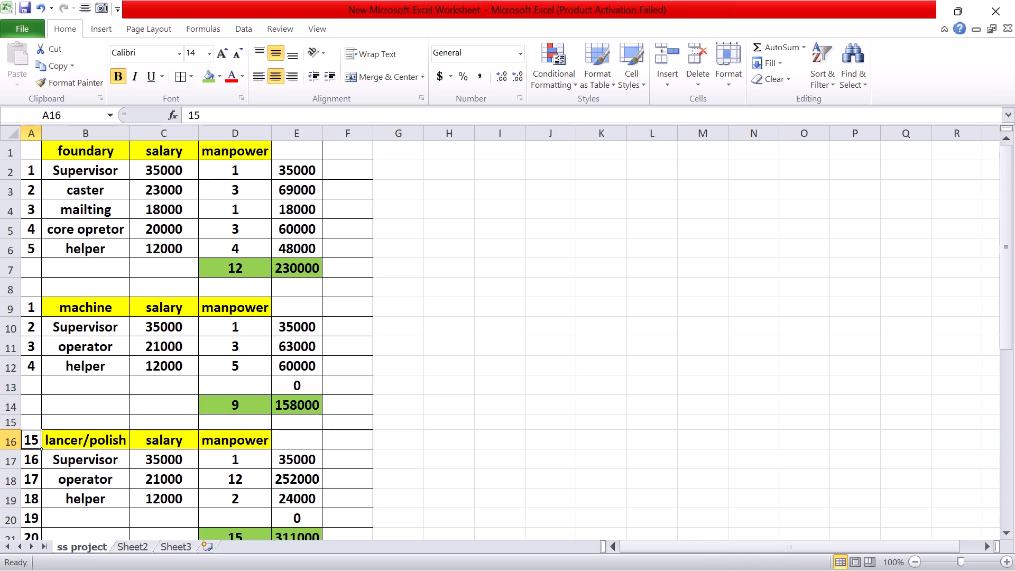
left_click(33, 319)
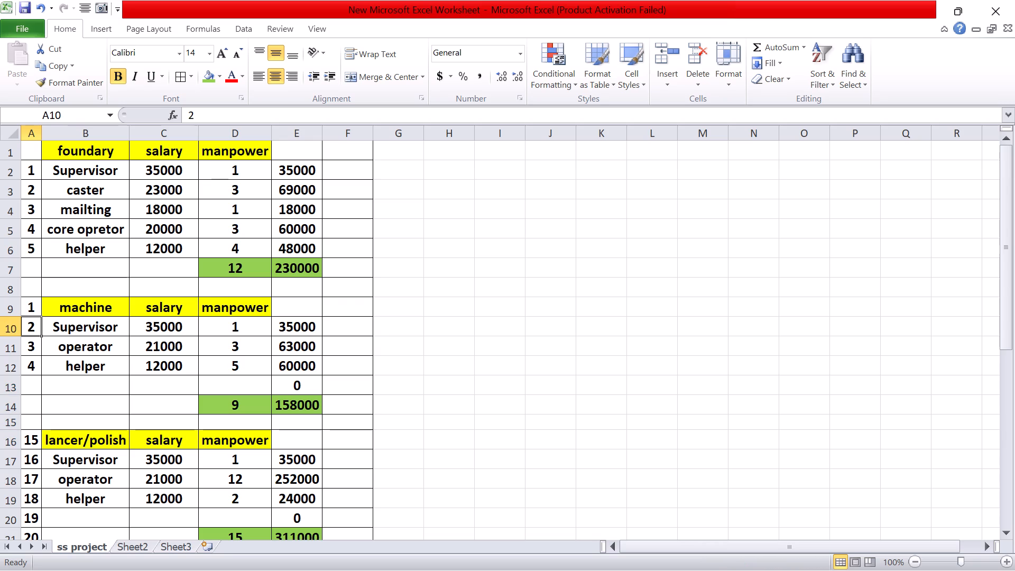
left_click_drag(33, 304, 33, 394)
key("ctrl+c")
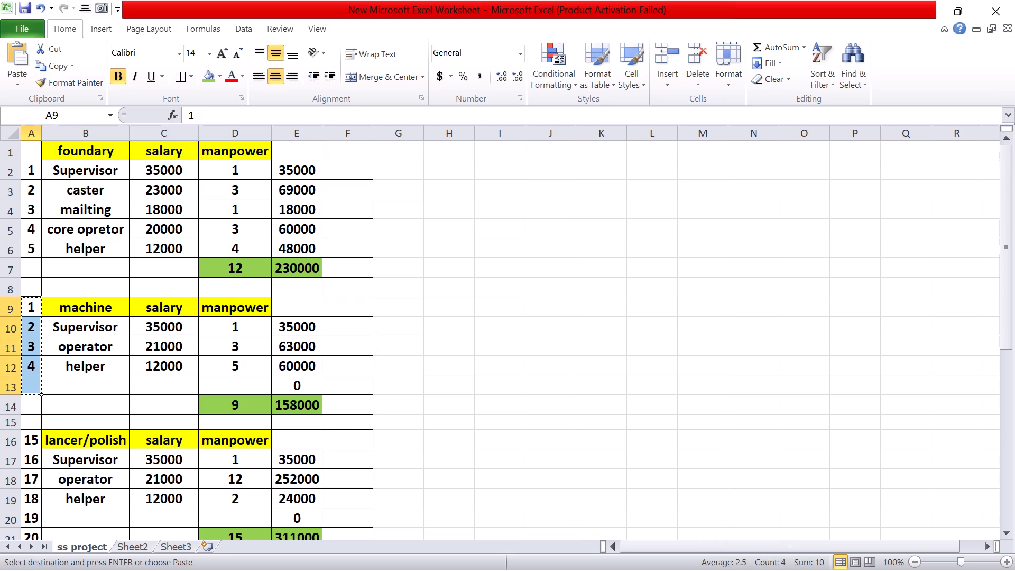
left_click(30, 331)
key("ctrl+v")
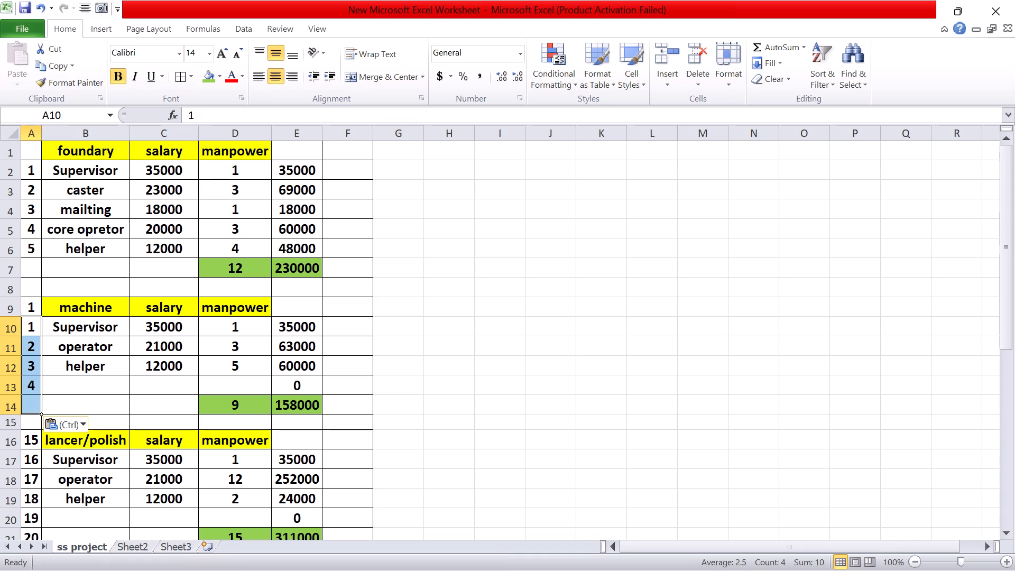
left_click(36, 306)
key("BackSpace")
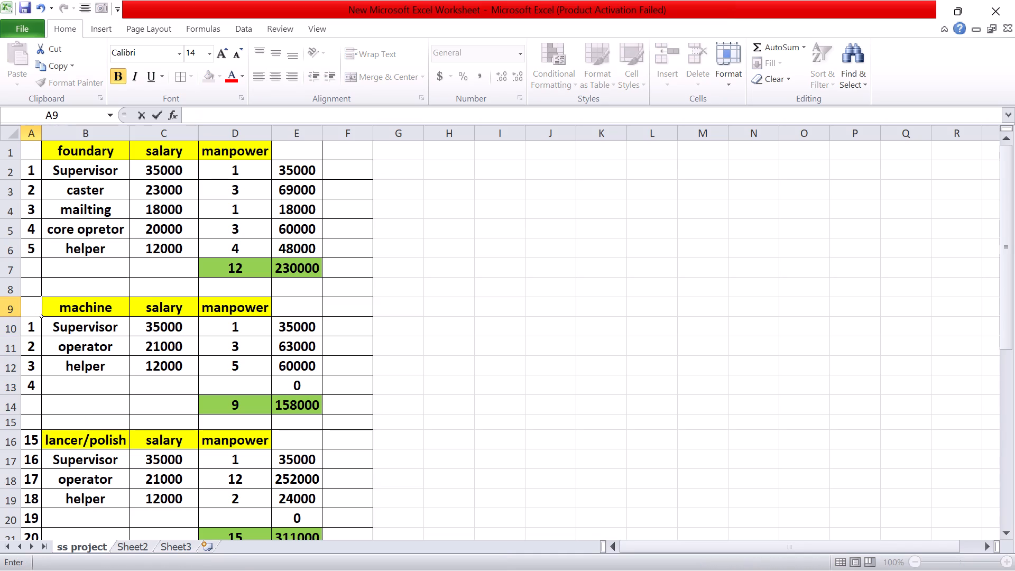
Copy serial numbers 1 to 4 from A10:A13 to the lancer/polish section starting at A17, and clear A16 beside its heading.
left_click_drag(31, 326, 27, 386)
key("ctrl+c")
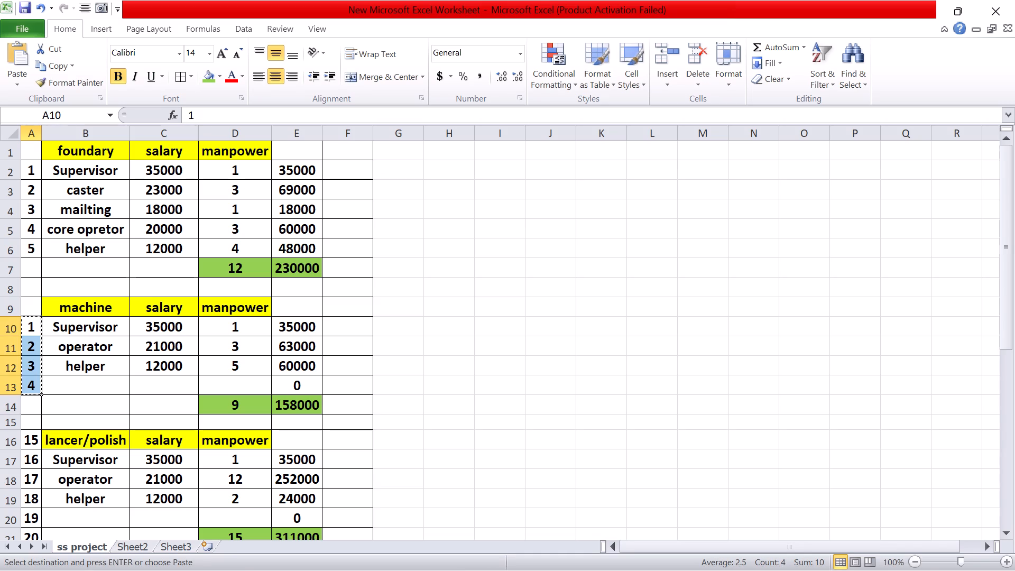
left_click(35, 462)
key("ctrl+v")
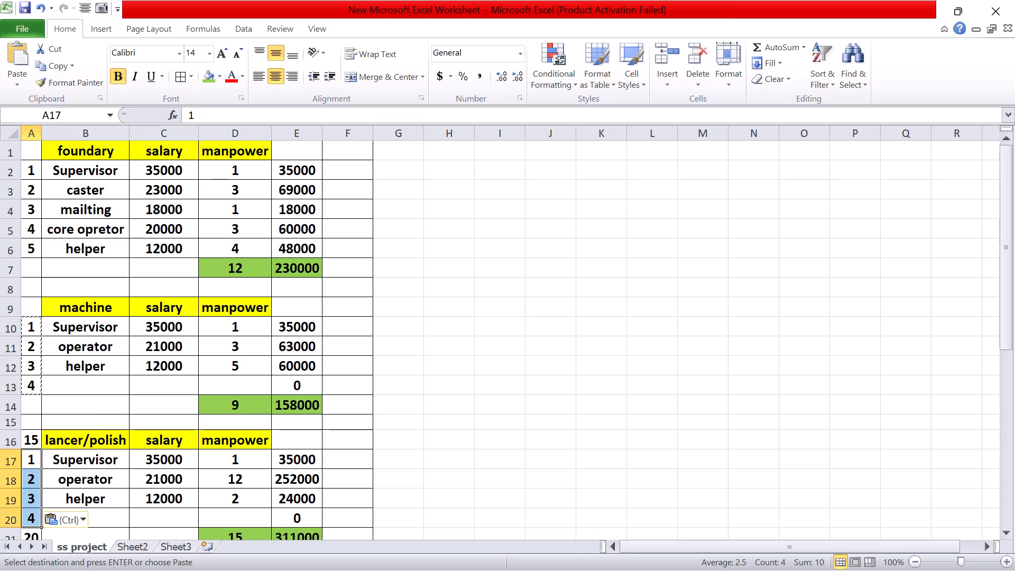
left_click(27, 437)
key("BackSpace")
Clear the serial numbers in A20:A23, from below the lancer/polish helper row through the plating heading.
scroll(31, 439, "down", 1)
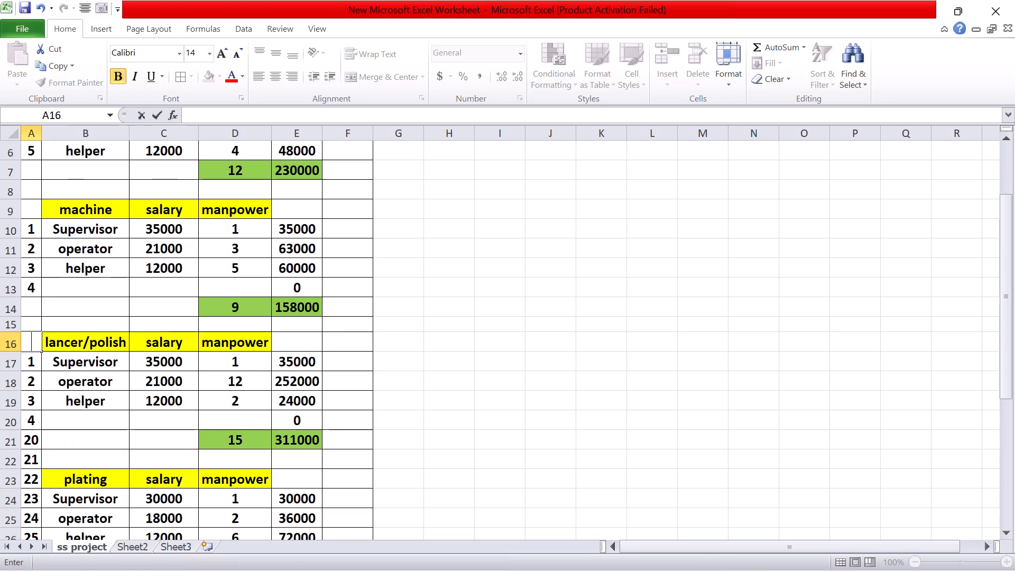
left_click_drag(35, 418, 33, 453)
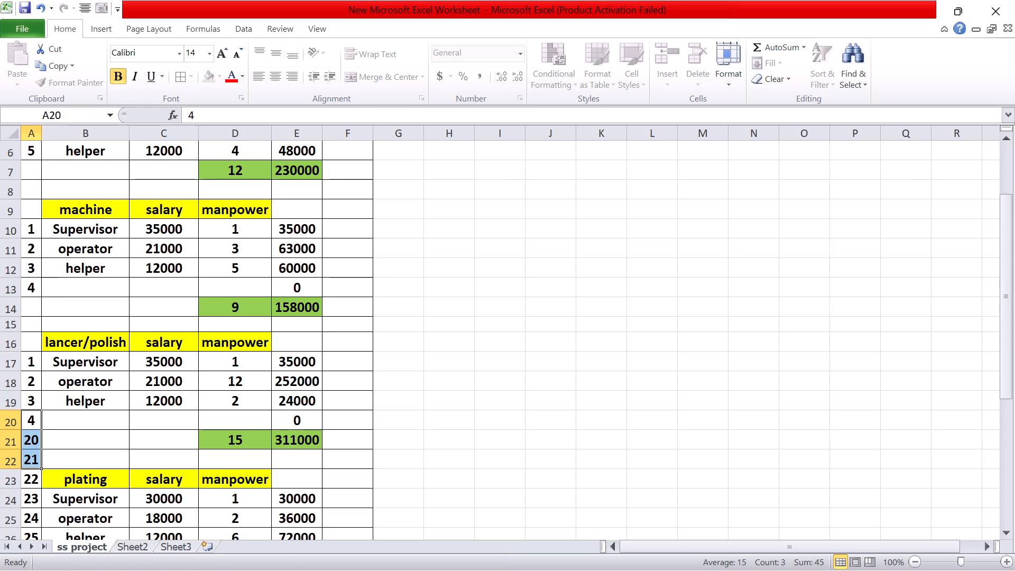
key("Delete")
left_click(34, 477)
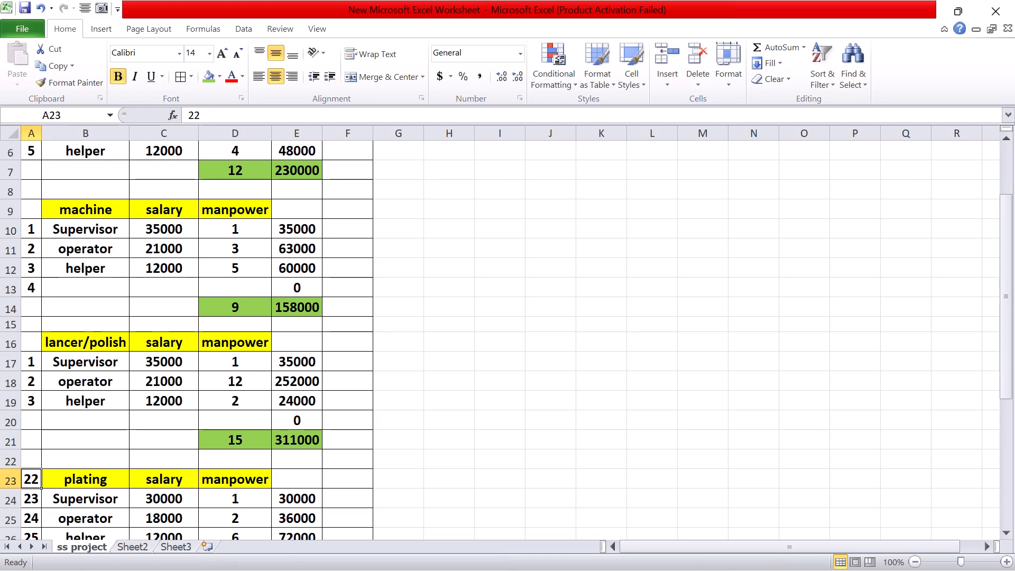
key("Delete")
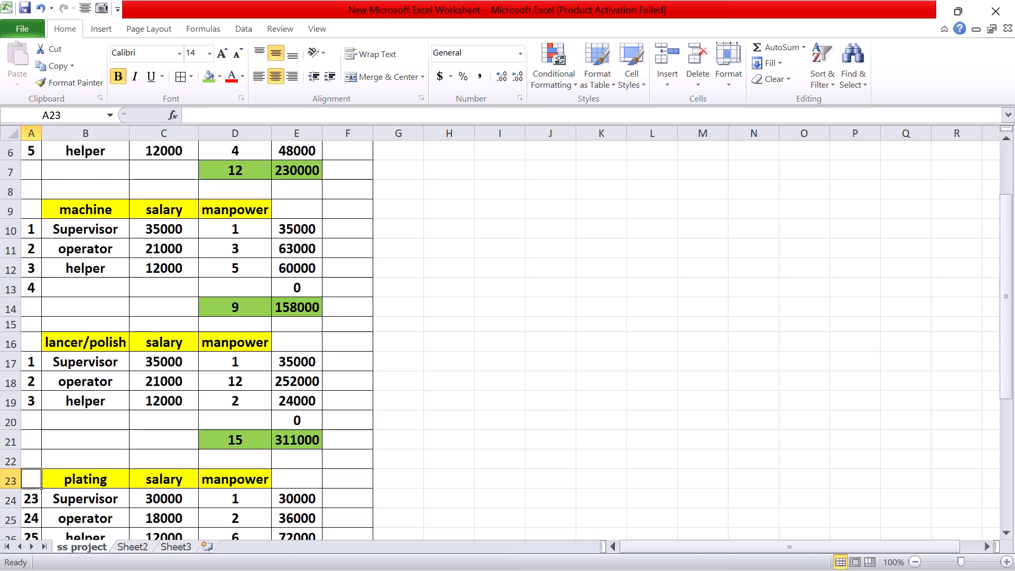
Copy serial numbers 1 to 3 from A17:A19 into the plating section at A24 and the assembly section at A31.
left_click_drag(30, 366, 24, 401)
key("ctrl+c")
scroll(33, 447, "down", 1)
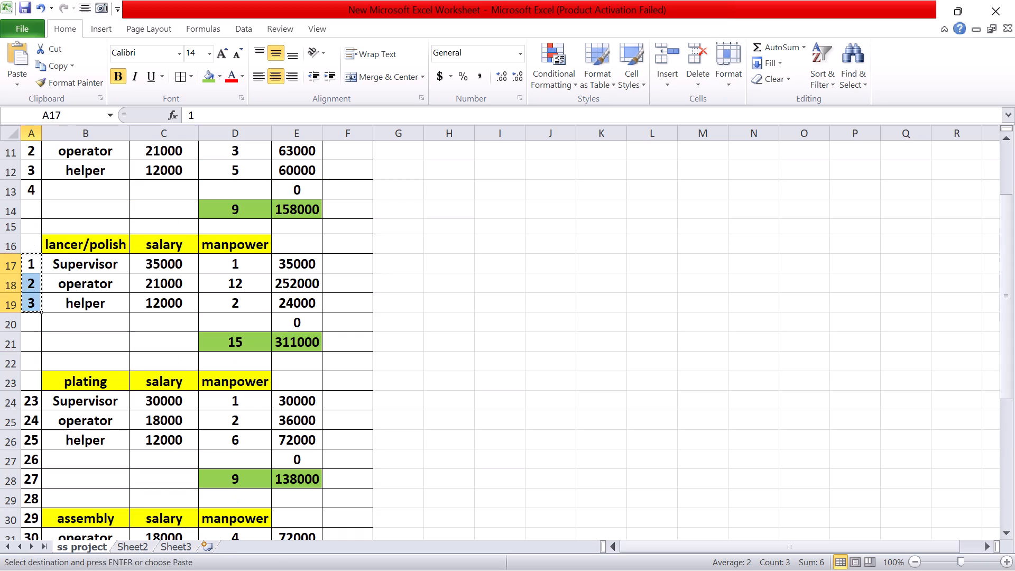
left_click(30, 399)
key("ctrl+v")
scroll(53, 429, "down", 1)
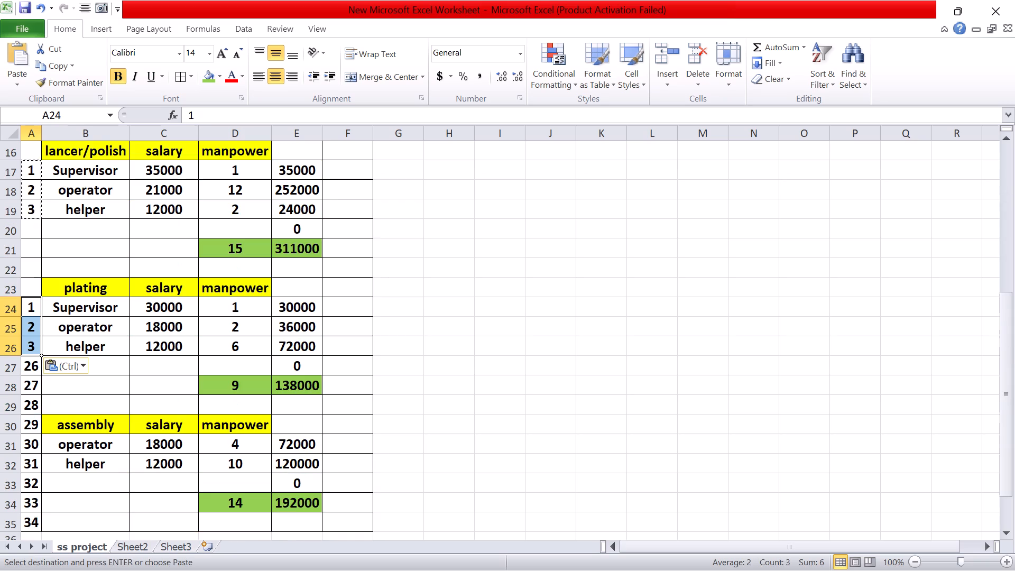
left_click(32, 449)
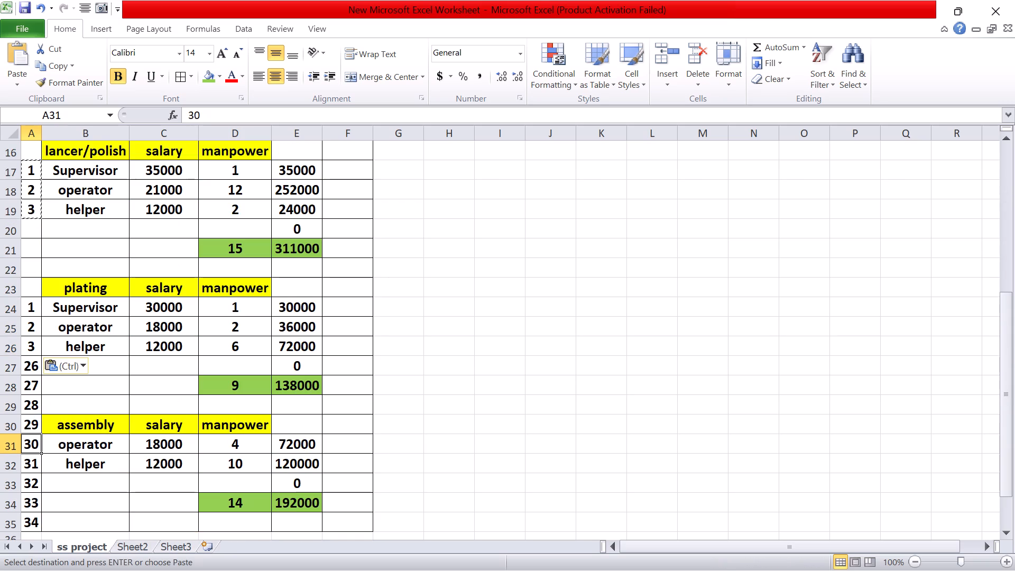
key("ctrl+v")
Clear the leftover serial numbers in A27:A30 below the plating roles and in A33:A36 below the assembly roles.
left_click_drag(29, 367, 30, 410)
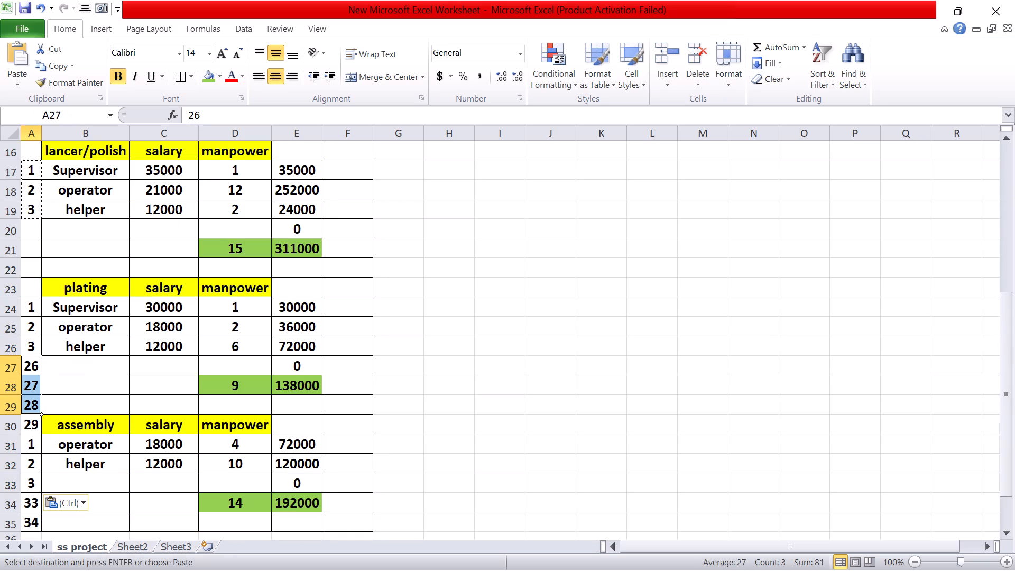
left_click_drag(30, 410, 30, 410)
key("Delete")
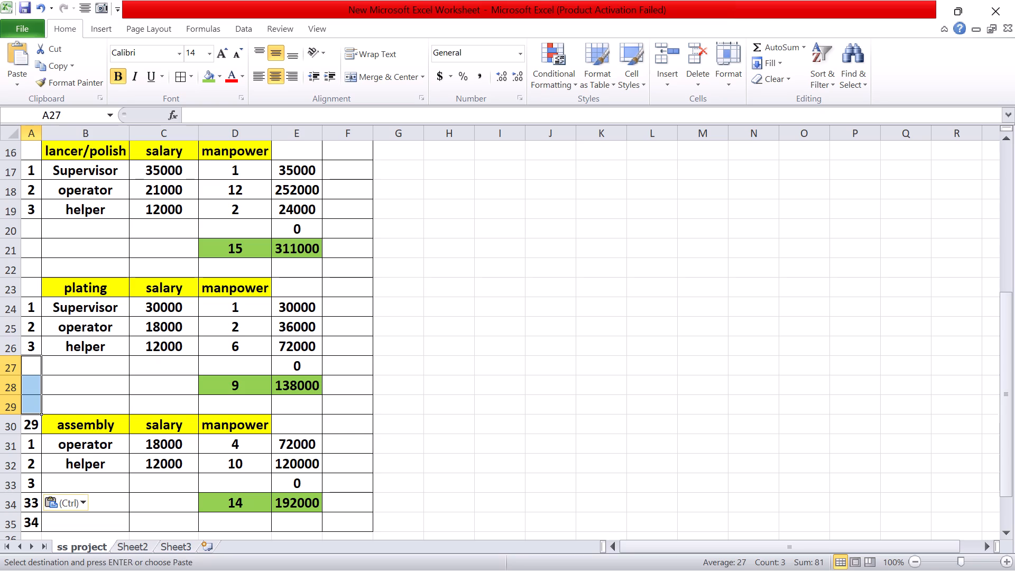
left_click(33, 425)
key("Delete")
left_click(34, 490)
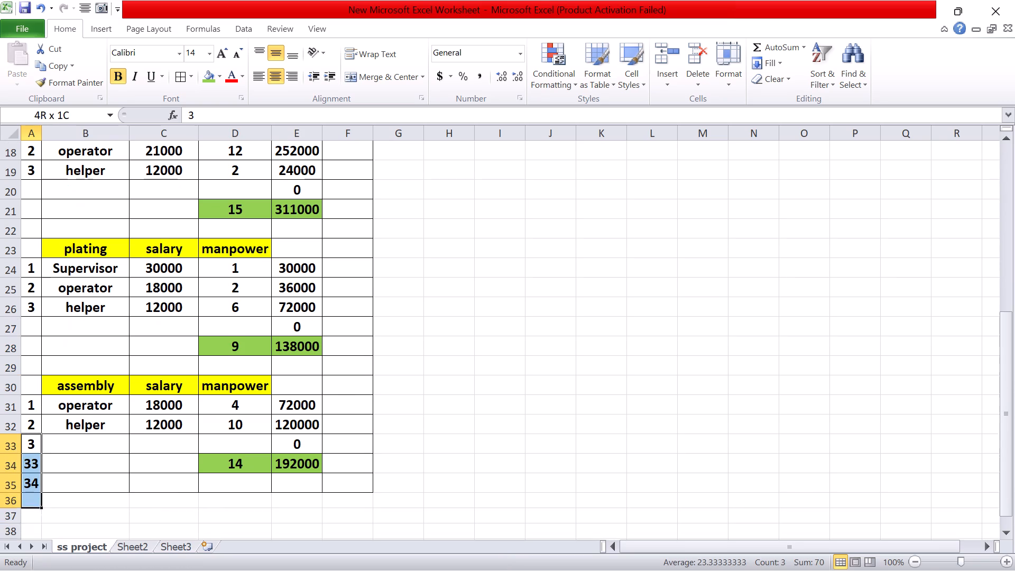
key("Delete")
left_click(496, 431)
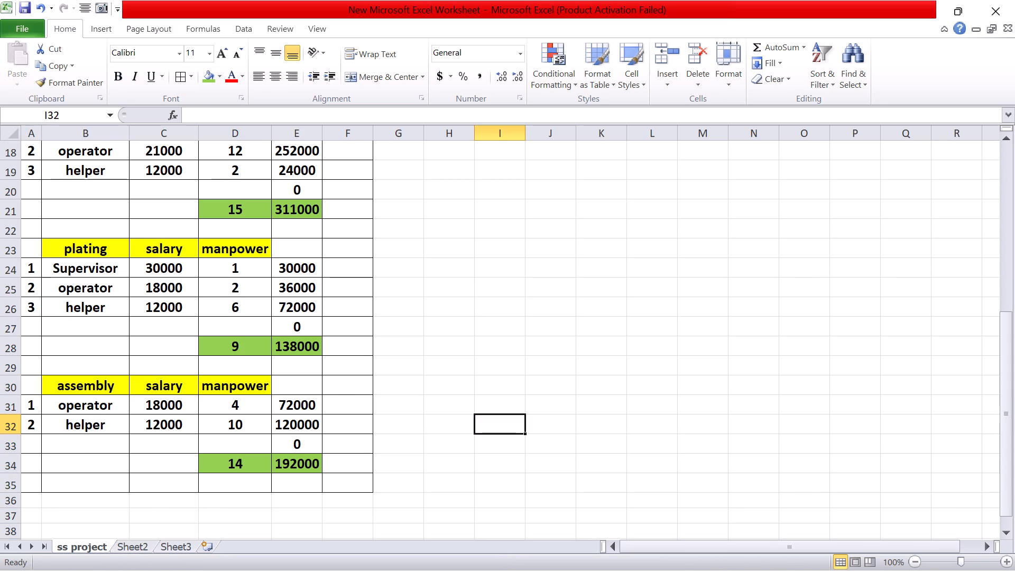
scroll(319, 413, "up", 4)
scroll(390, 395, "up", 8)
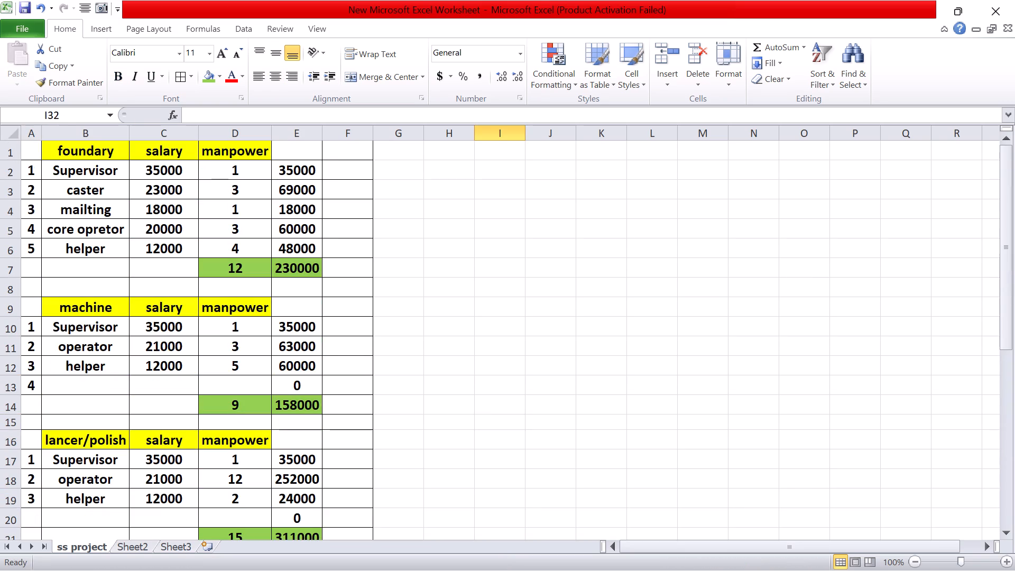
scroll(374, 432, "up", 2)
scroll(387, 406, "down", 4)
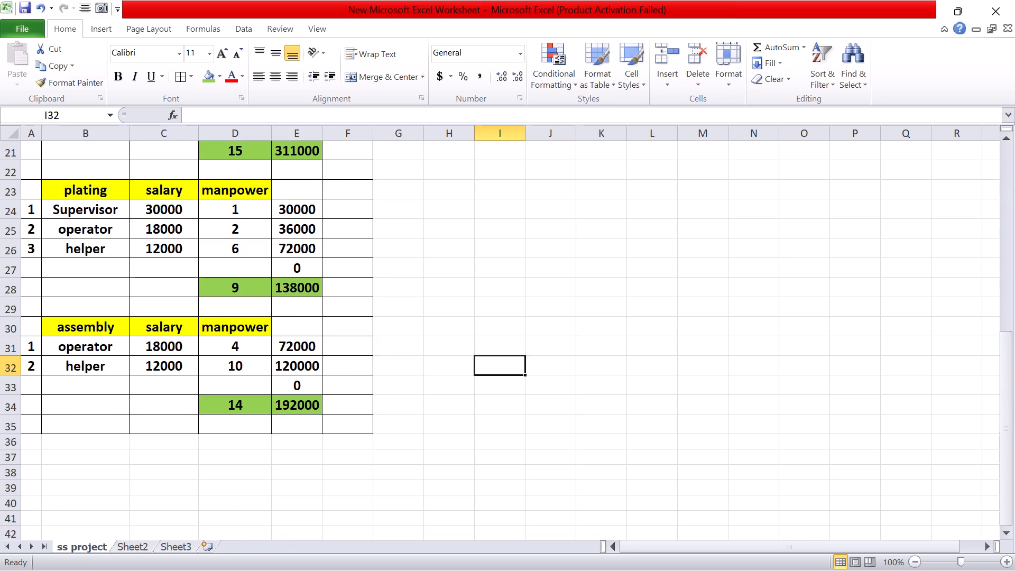
Add the five departments' green manpower totals in D36 with the formula =D34+D28+D21+D14+D7.
left_click(248, 446)
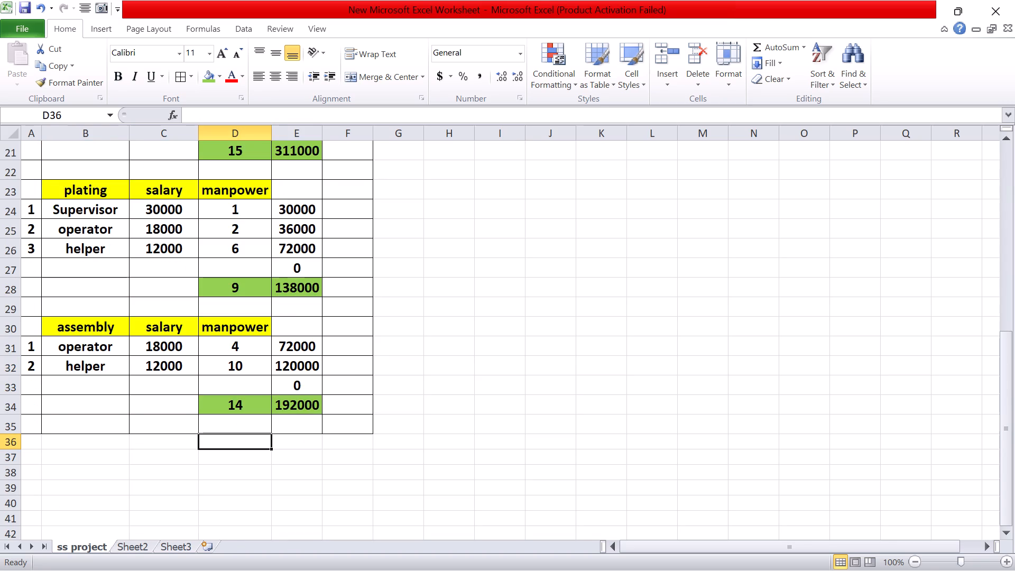
key("equal")
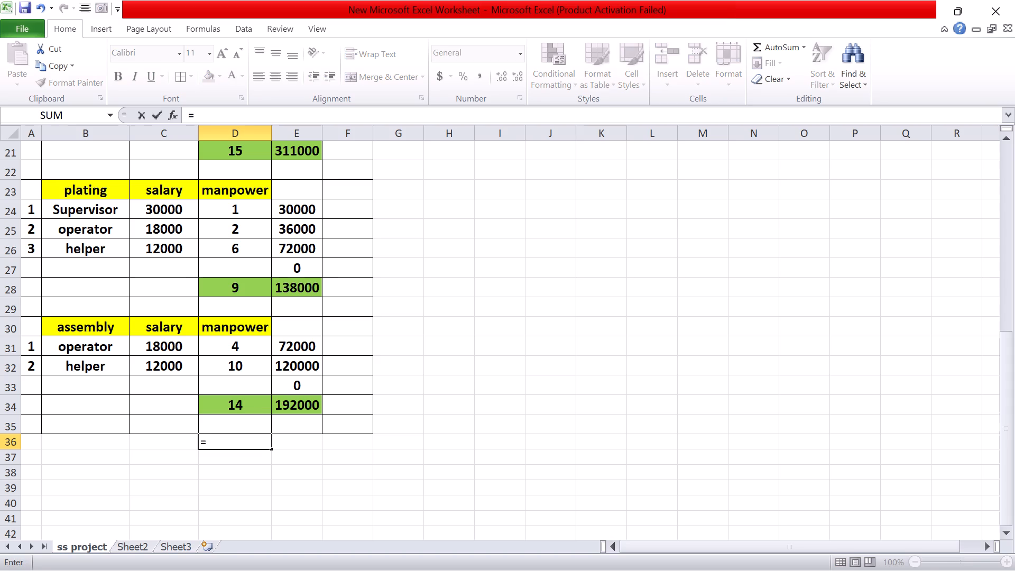
left_click(244, 407)
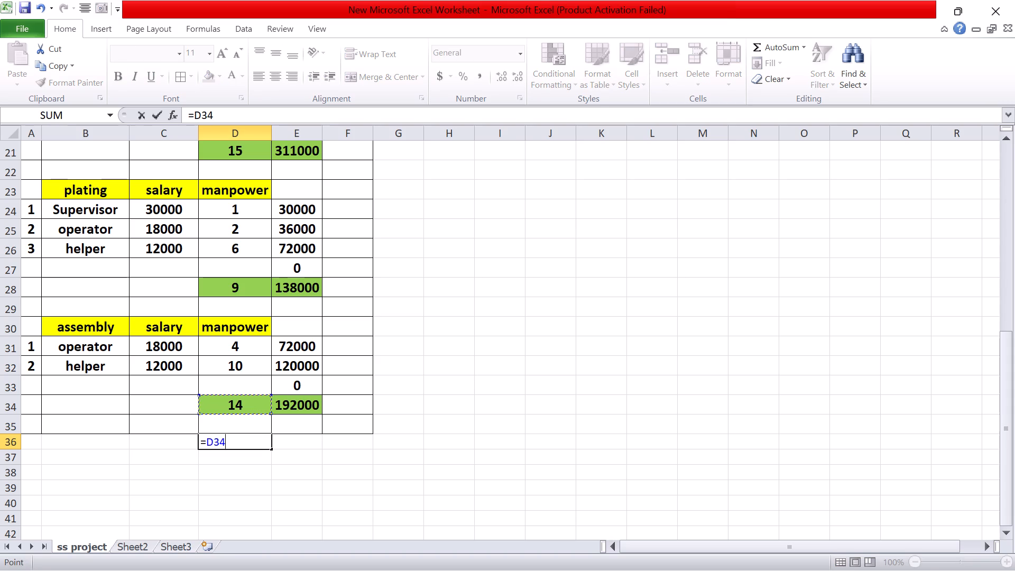
key("shift+plus")
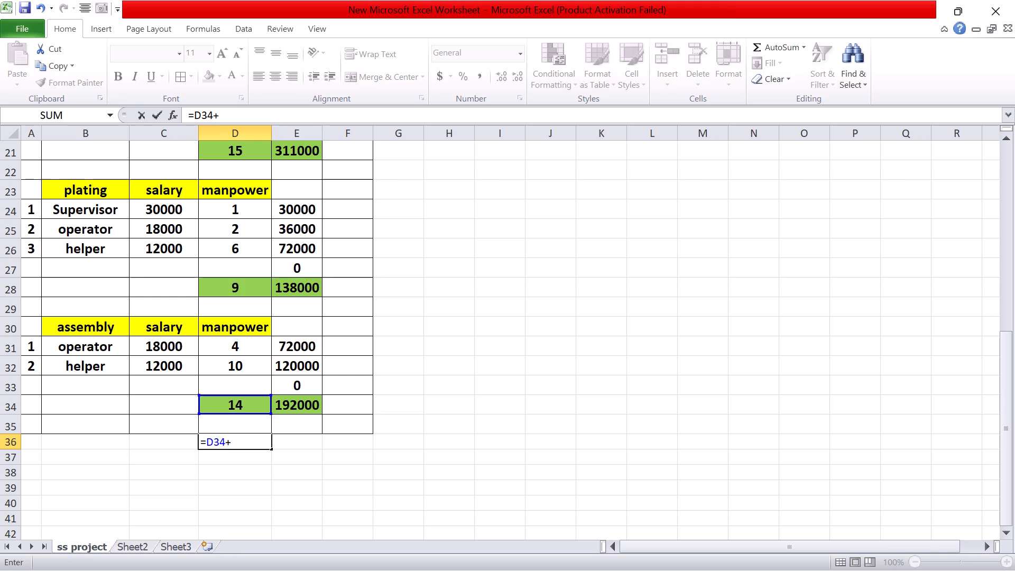
left_click(246, 288)
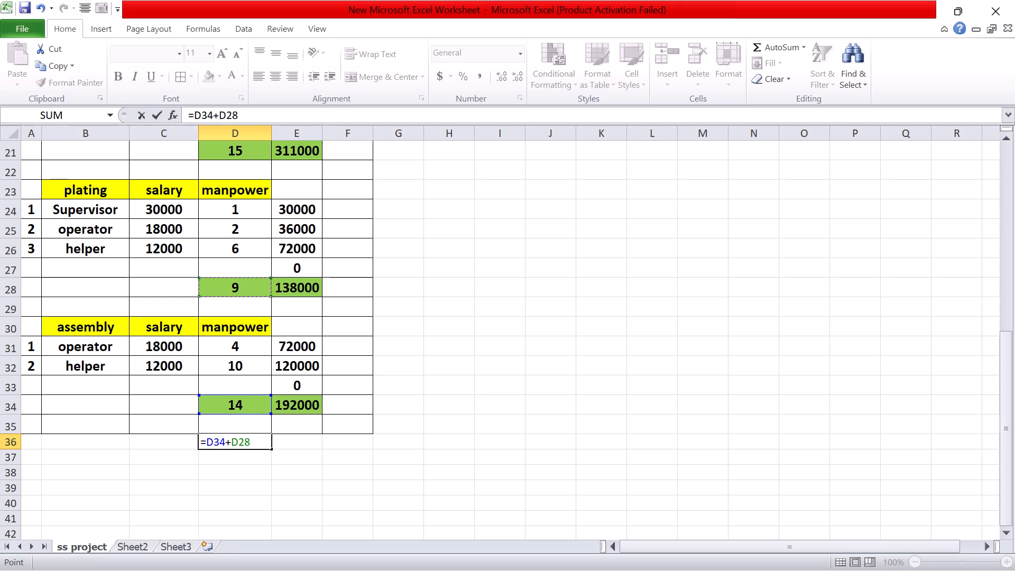
key("shift+plus")
scroll(222, 365, "up", 1)
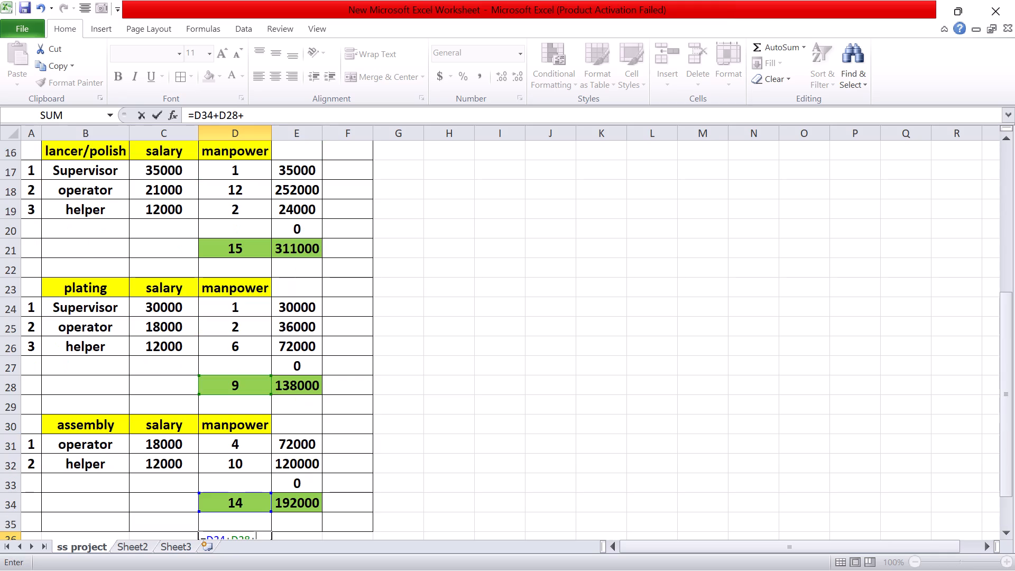
left_click(253, 251)
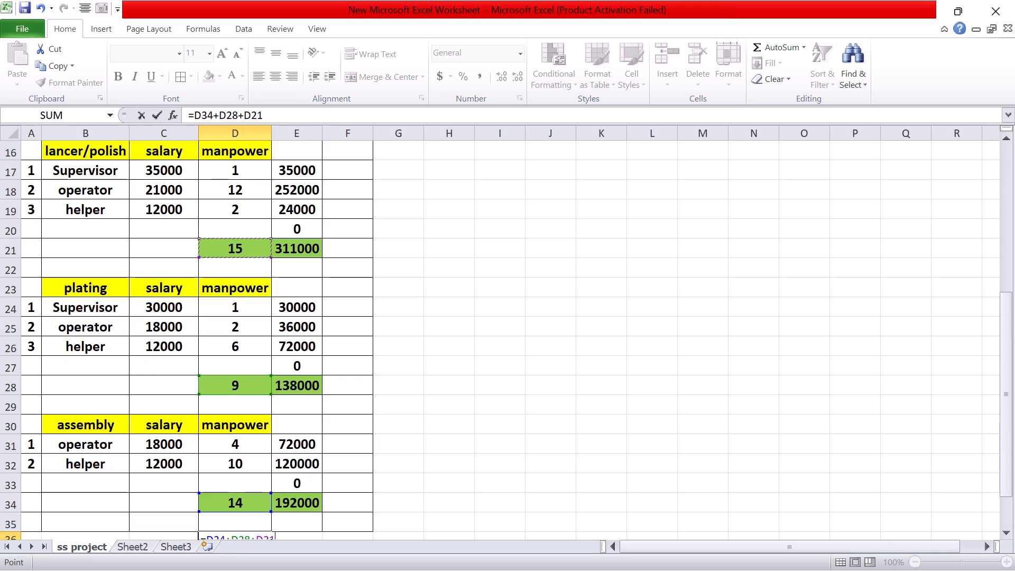
key("shift+plus")
scroll(267, 311, "up", 1)
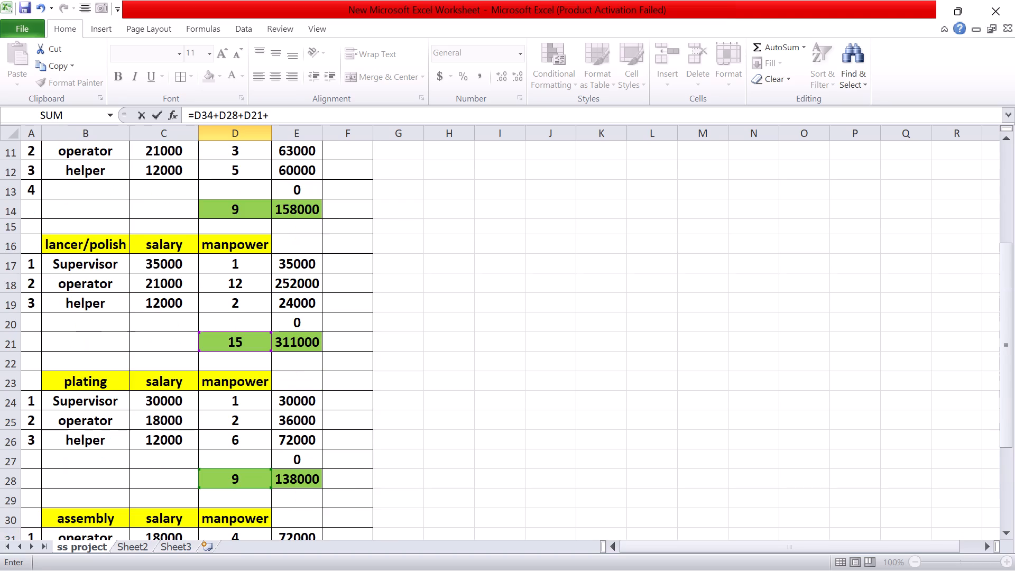
left_click(246, 213)
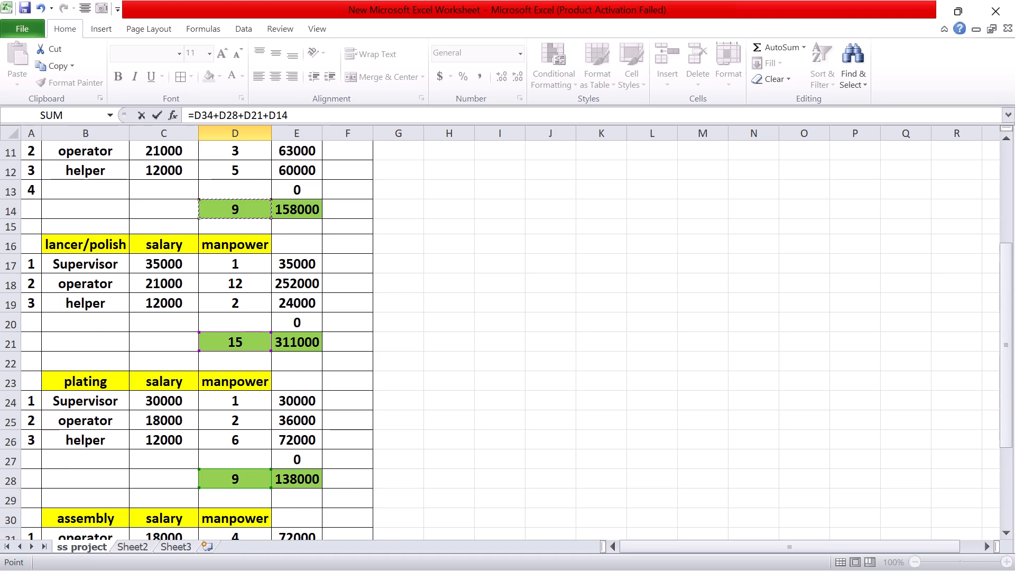
key("shift+plus")
scroll(248, 306, "up", 2)
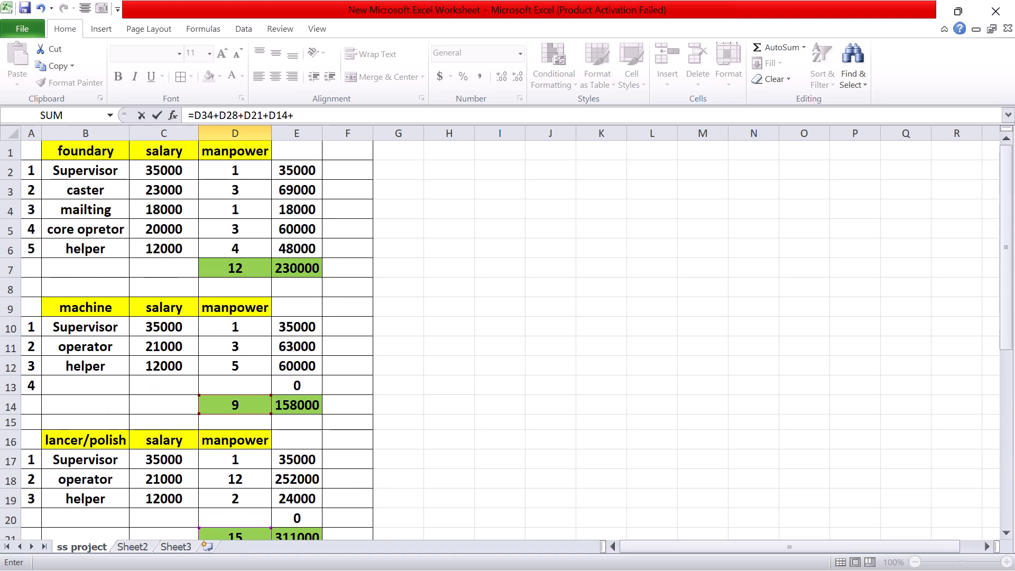
scroll(248, 306, "up", 1)
scroll(287, 360, "up", 2)
left_click(243, 273)
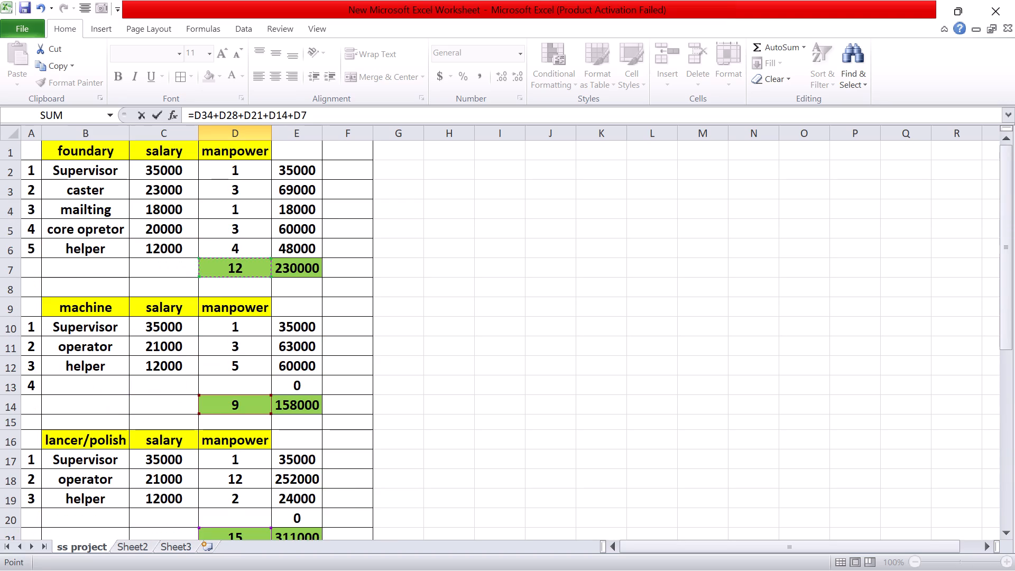
key("Return")
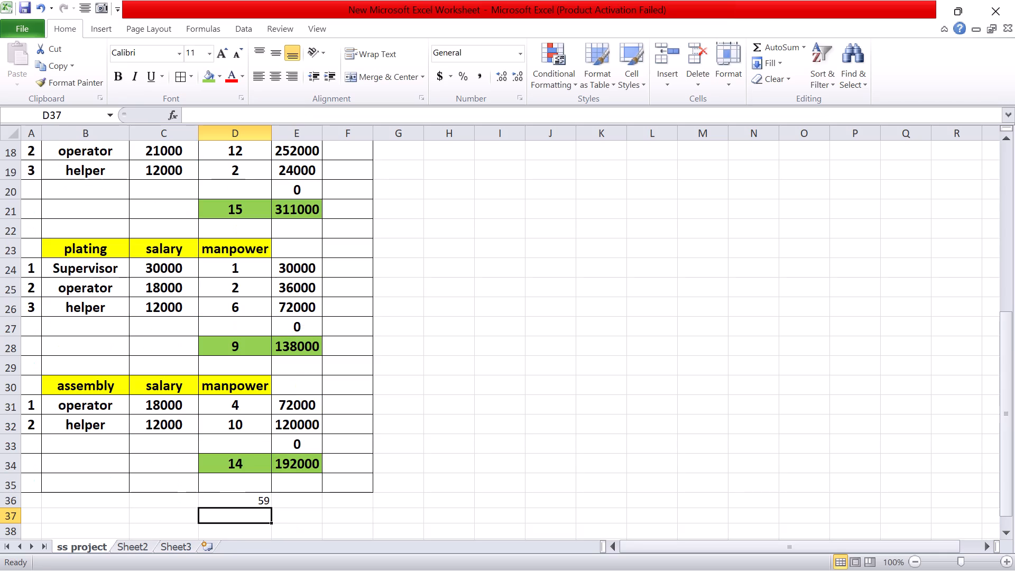
Center the grand manpower total in D36 horizontally and align it to the middle vertically.
left_click(232, 503)
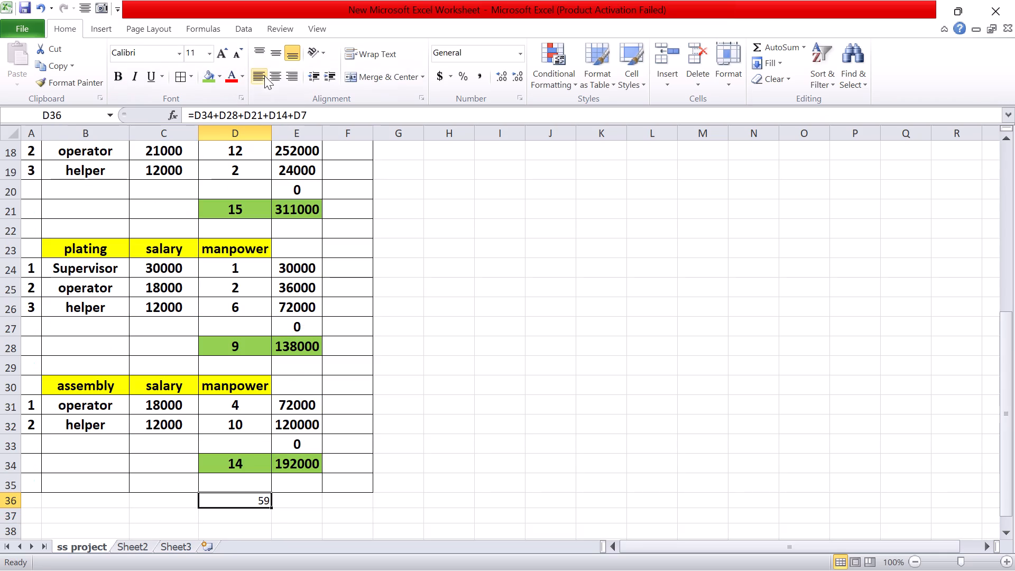
left_click(276, 81)
left_click(276, 54)
scroll(281, 462, "down", 1)
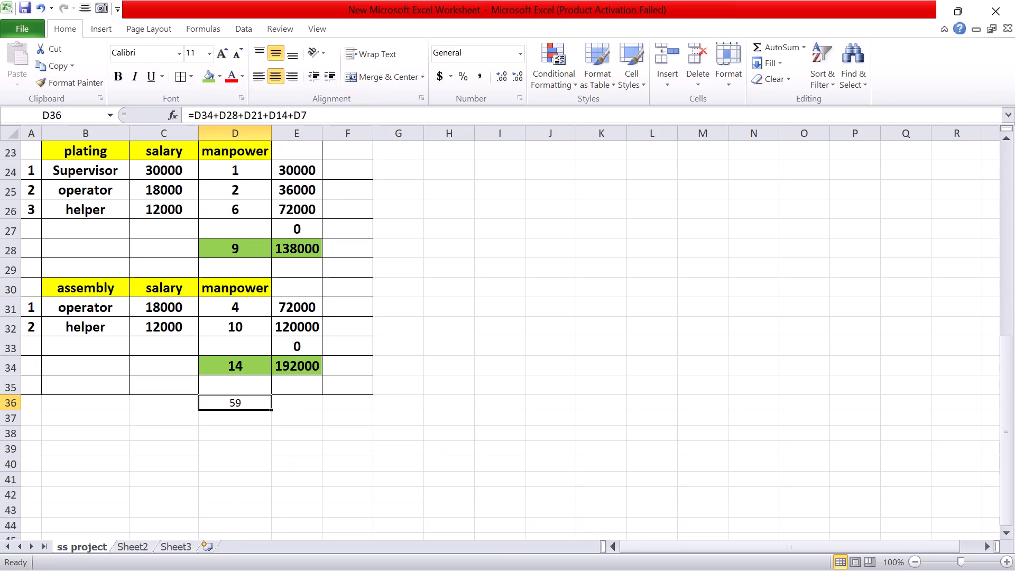
Extend the grand total formula from D36 into E36 for the salary totals and widen column E.
left_click_drag(271, 408, 313, 410)
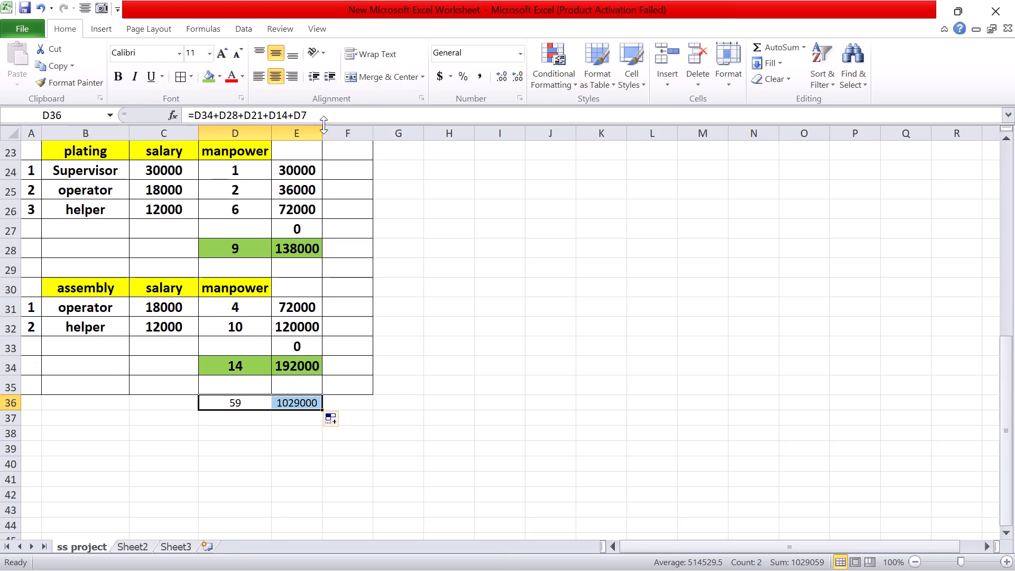
left_click_drag(321, 133, 338, 137)
left_click(317, 407)
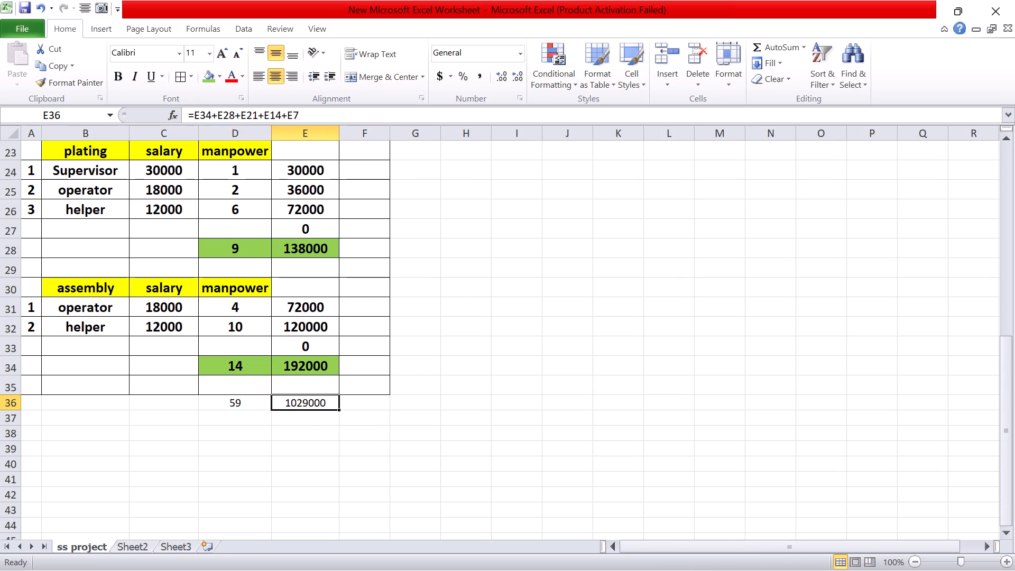
Format the grand totals in D36:E36 with green fill, font size 18 and bold, and autofit column E.
left_click_drag(214, 404, 315, 403)
left_click(209, 73)
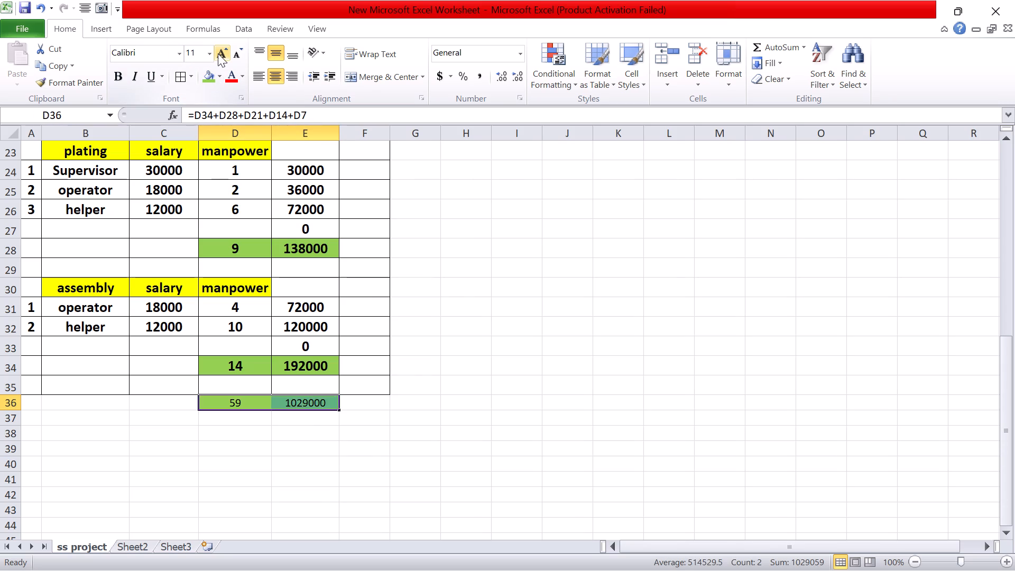
triple_click(218, 53)
left_click(218, 53)
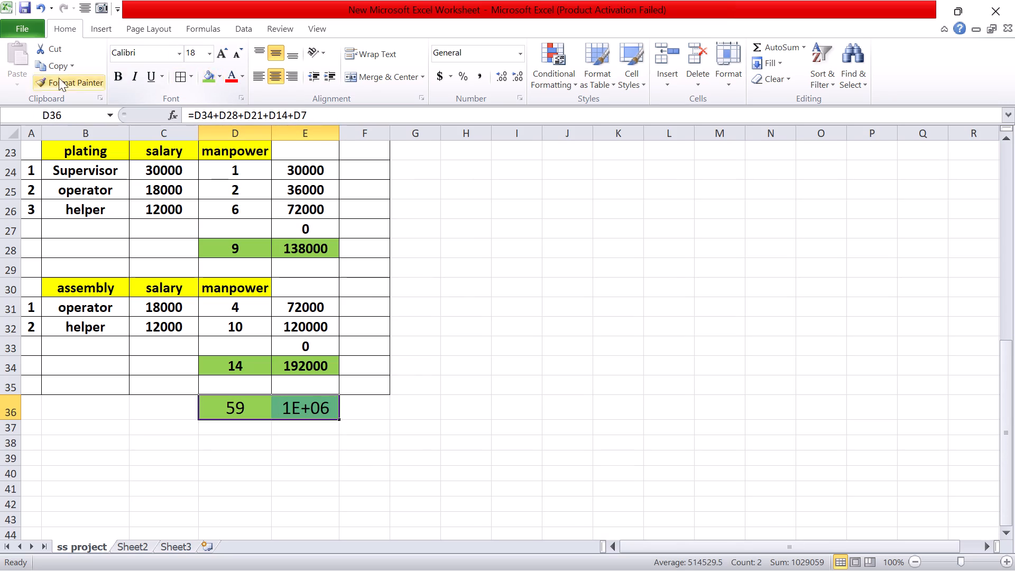
left_click(115, 75)
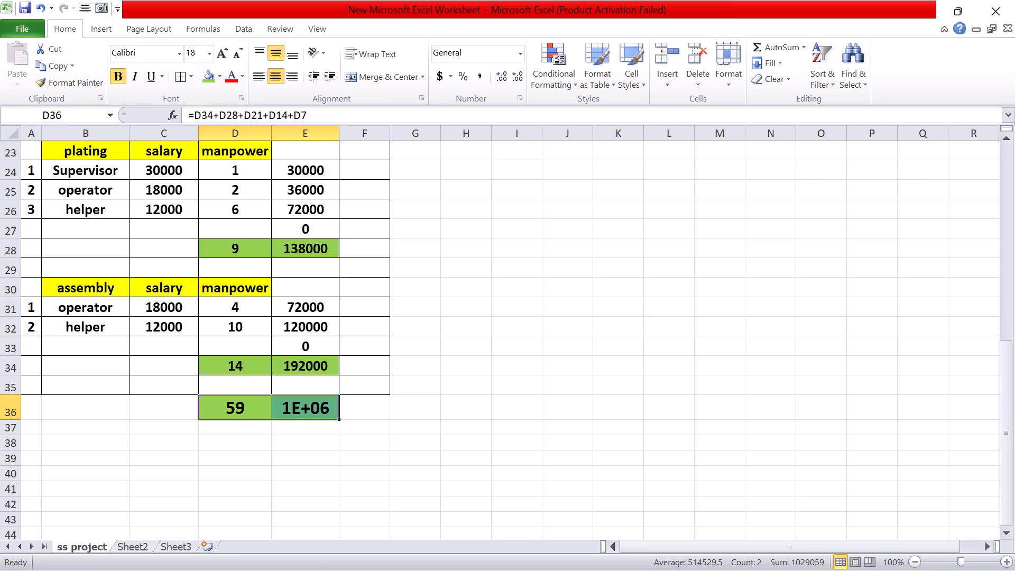
double_click(341, 136)
left_click(546, 351)
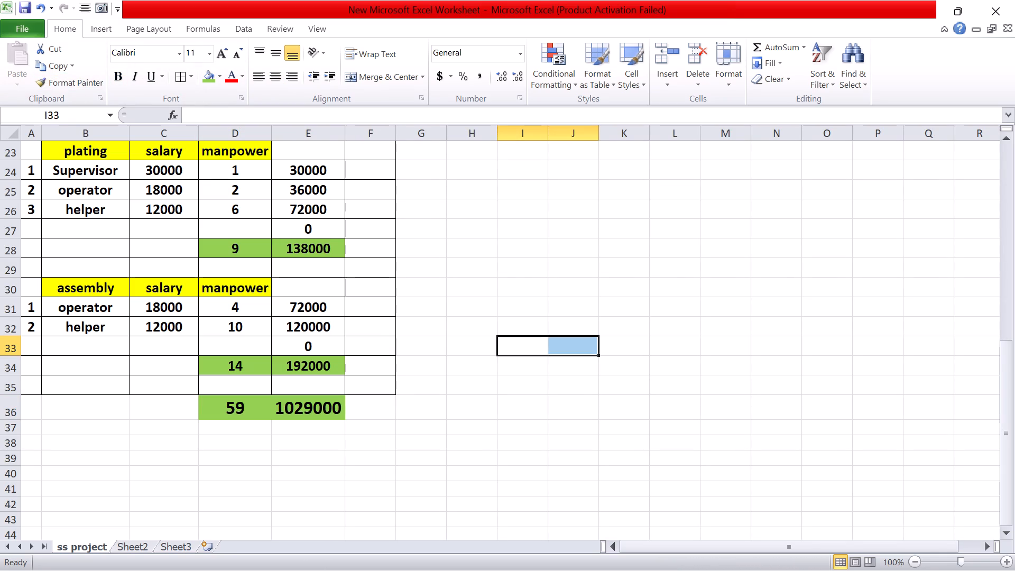
Check the grand salary total in E36 against the combined sum of the five green department salary totals in column E.
left_click(303, 410)
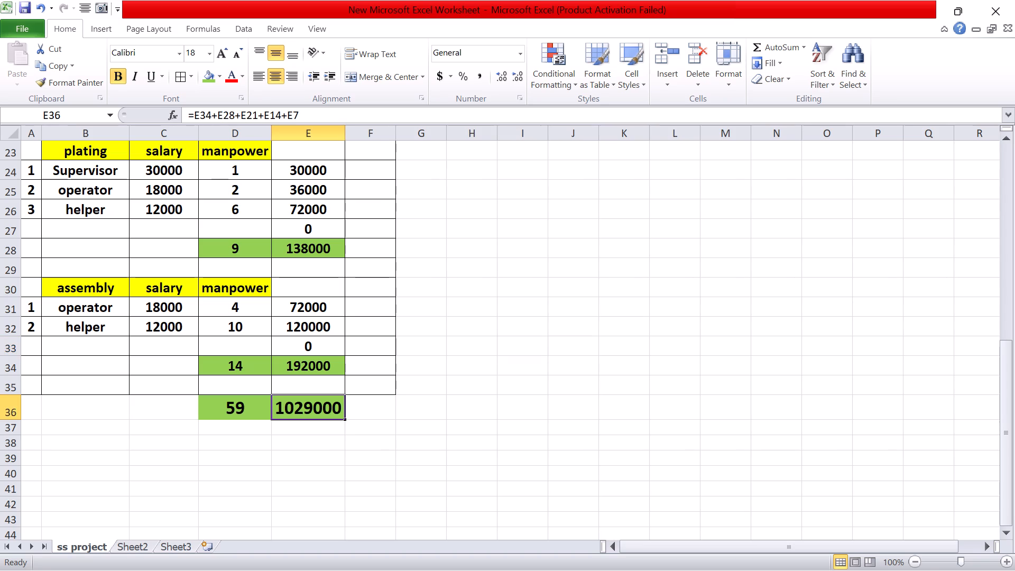
left_click(396, 421)
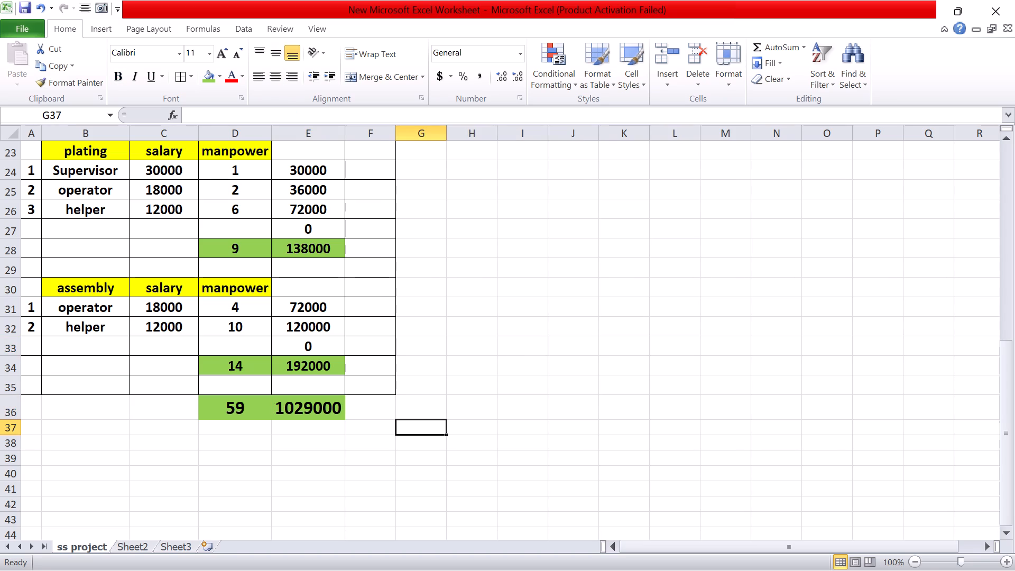
left_click(321, 411)
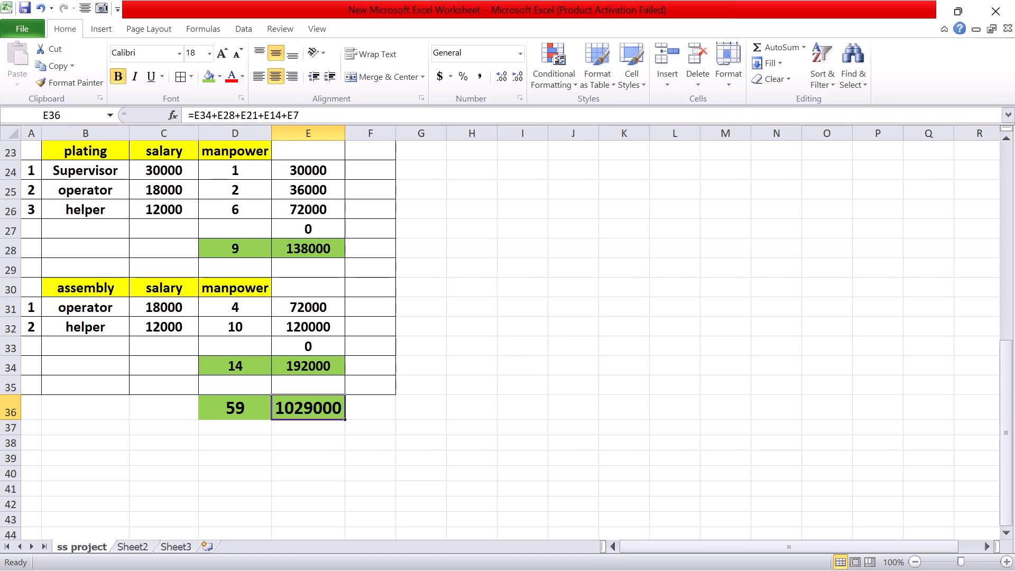
left_click(322, 370)
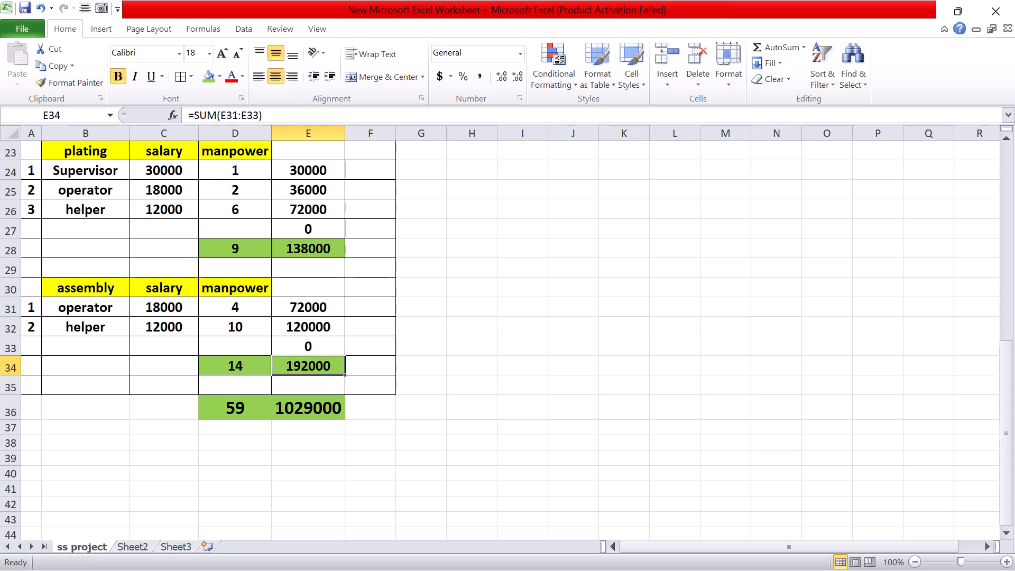
scroll(365, 463, "up", 4)
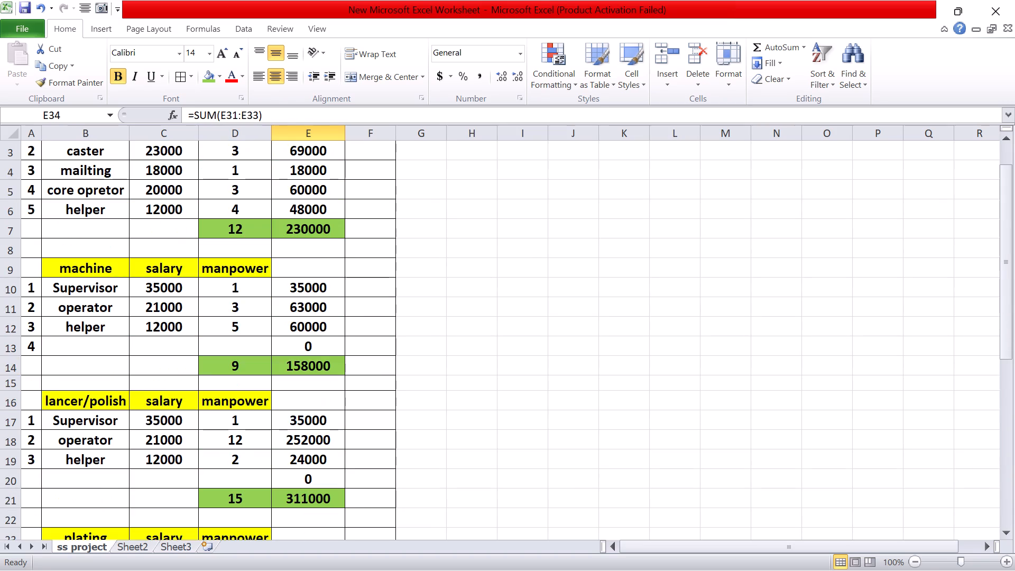
scroll(365, 463, "up", 4)
left_click(307, 270)
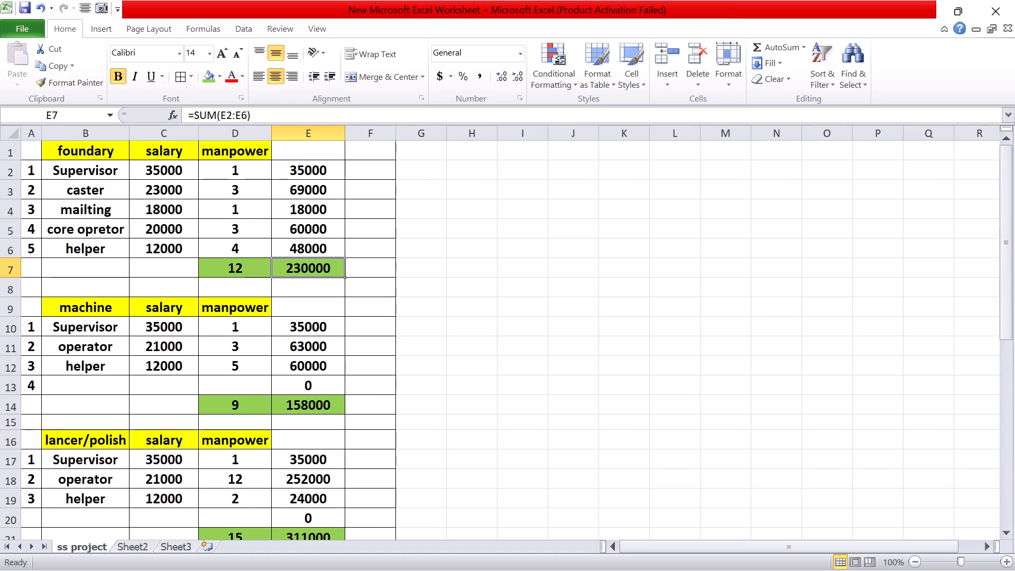
left_click(326, 409, "ctrl")
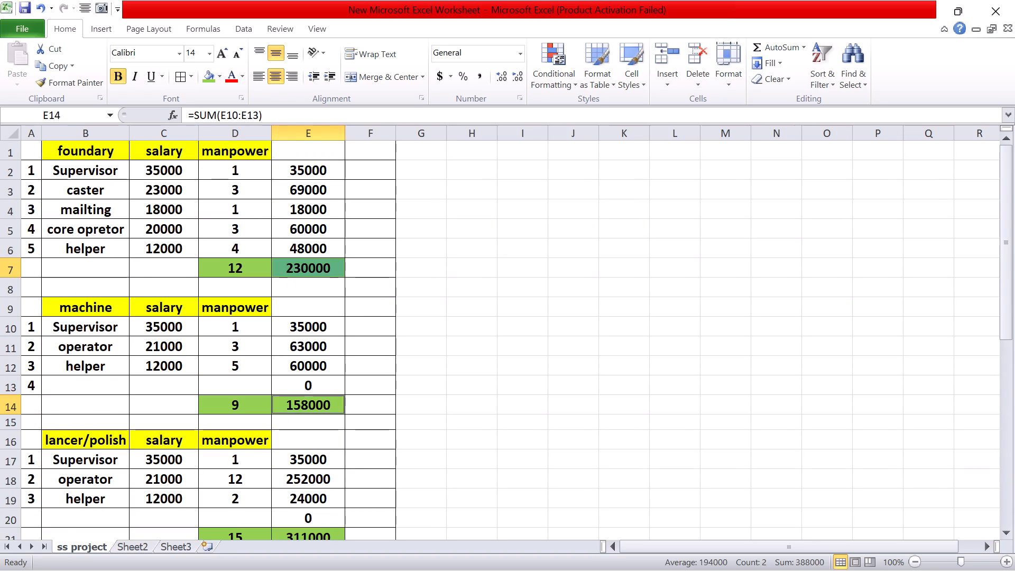
scroll(332, 434, "down", 1)
left_click(331, 443, "ctrl")
scroll(340, 450, "down", 2)
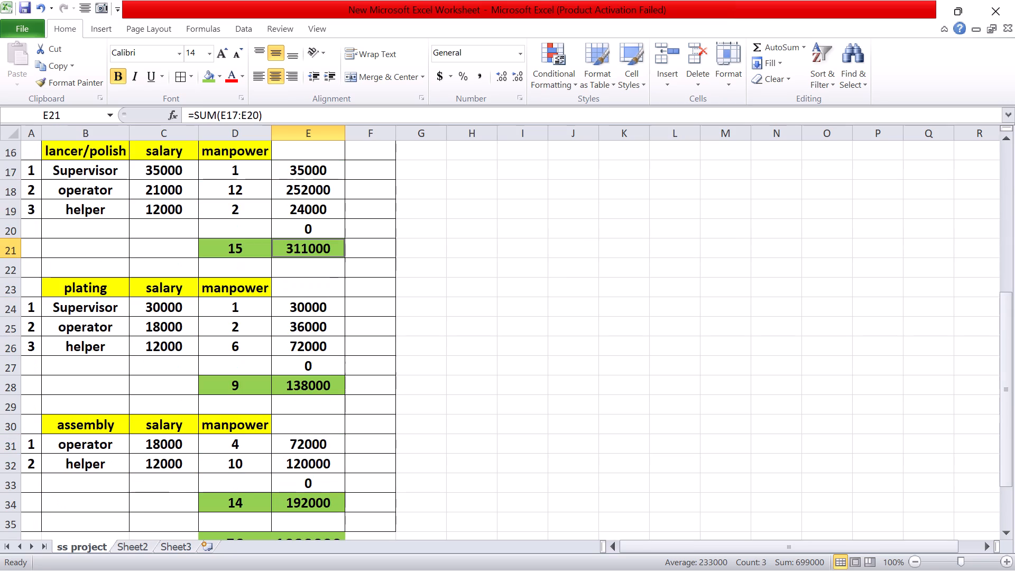
left_click(327, 389, "ctrl")
left_click(322, 503, "ctrl")
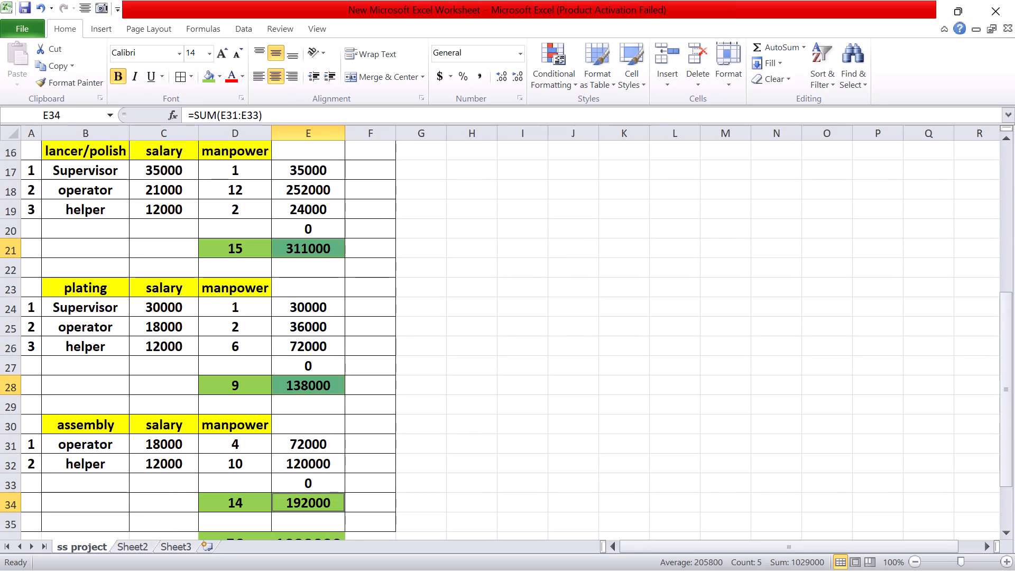
scroll(390, 443, "down", 1)
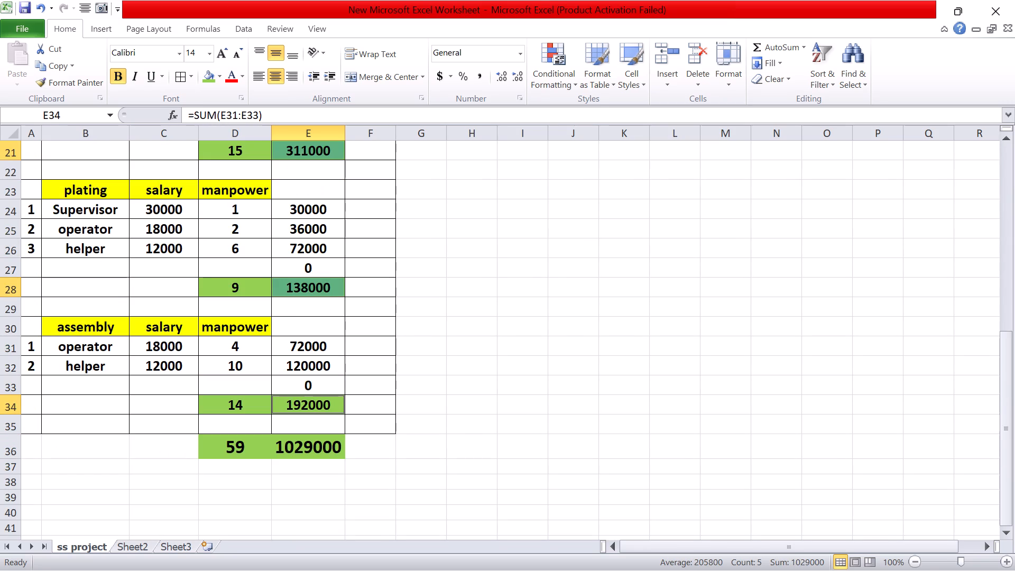
left_click(409, 449)
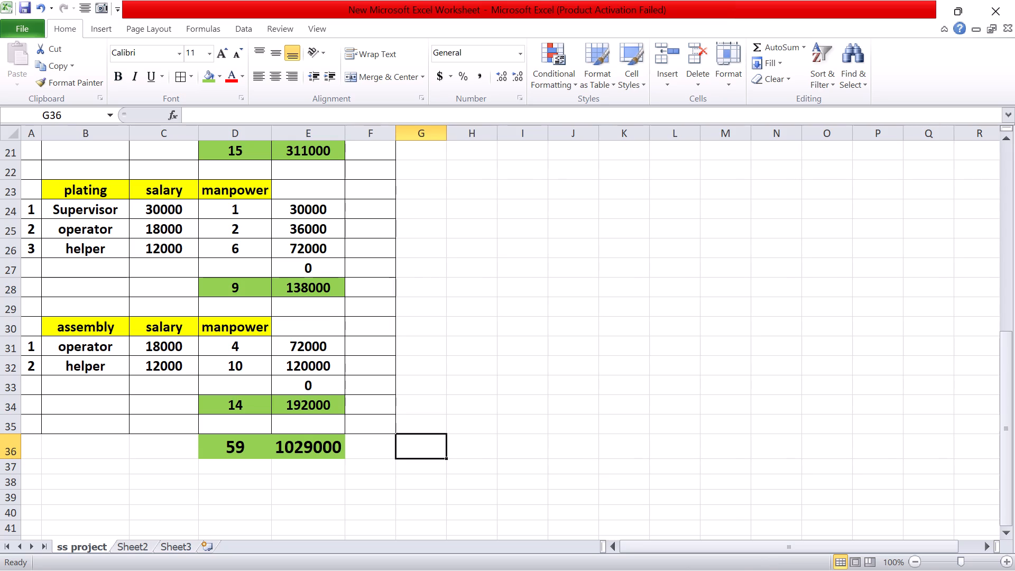
Set the assembly helper's salary in C32 to 13000.
left_click(163, 365)
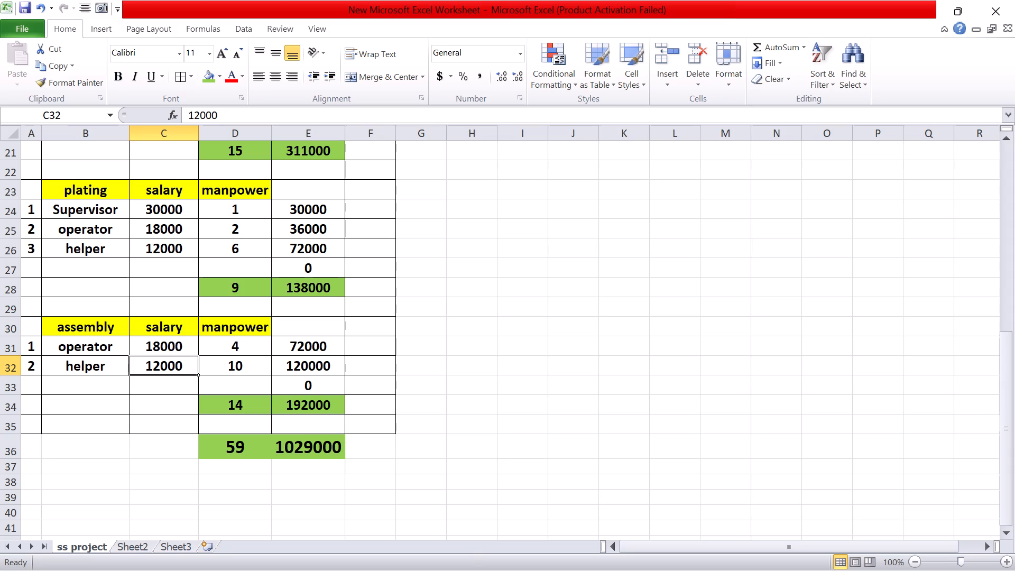
key("1")
type("3000")
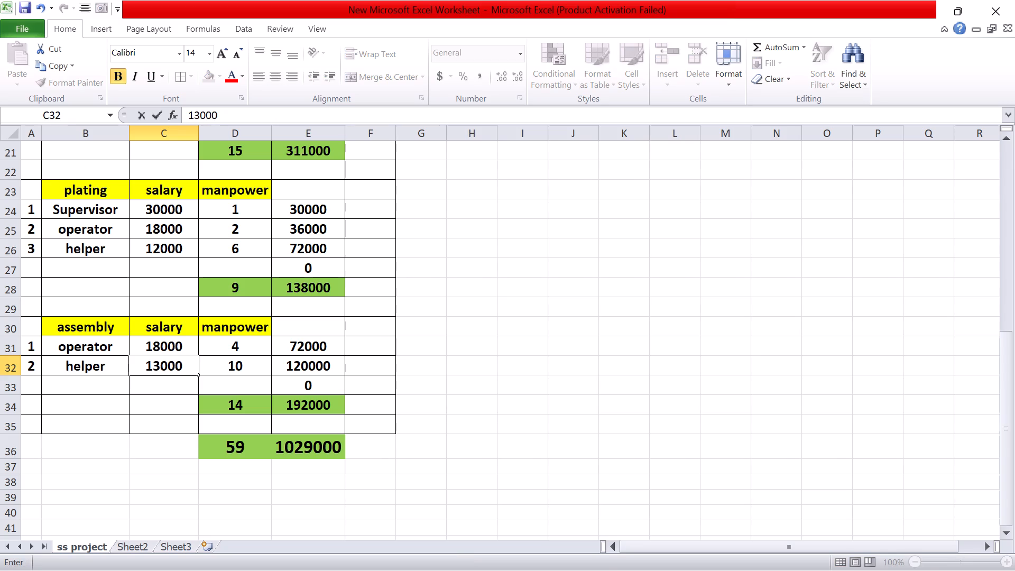
left_click(453, 415)
Copy the 13000 helper salary from C32 to the plating, lancer/polish, machine and foundary helpers in C26, C19, C12 and C6.
left_click(167, 371)
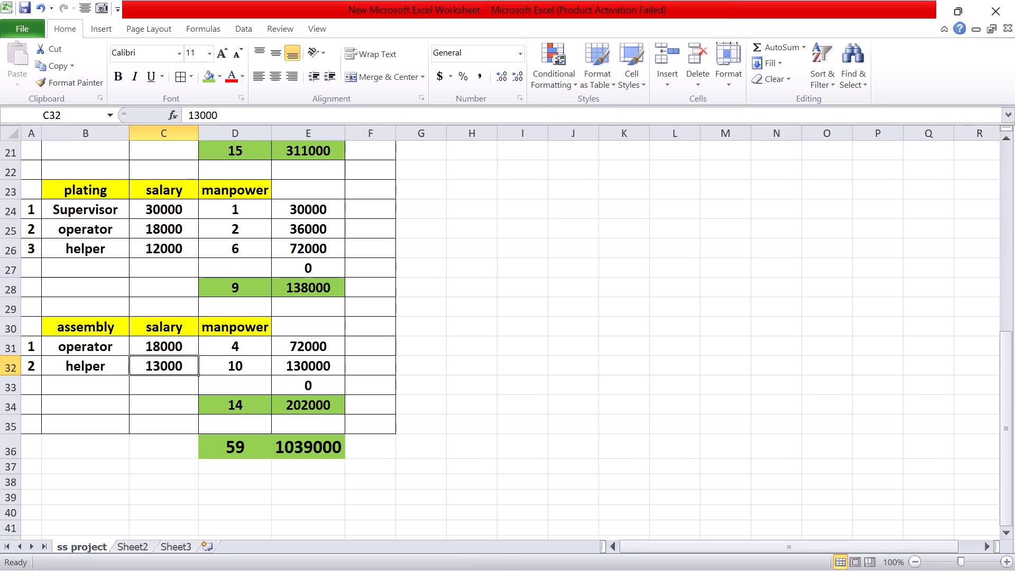
key("ctrl+c")
left_click(161, 250)
key("ctrl+v")
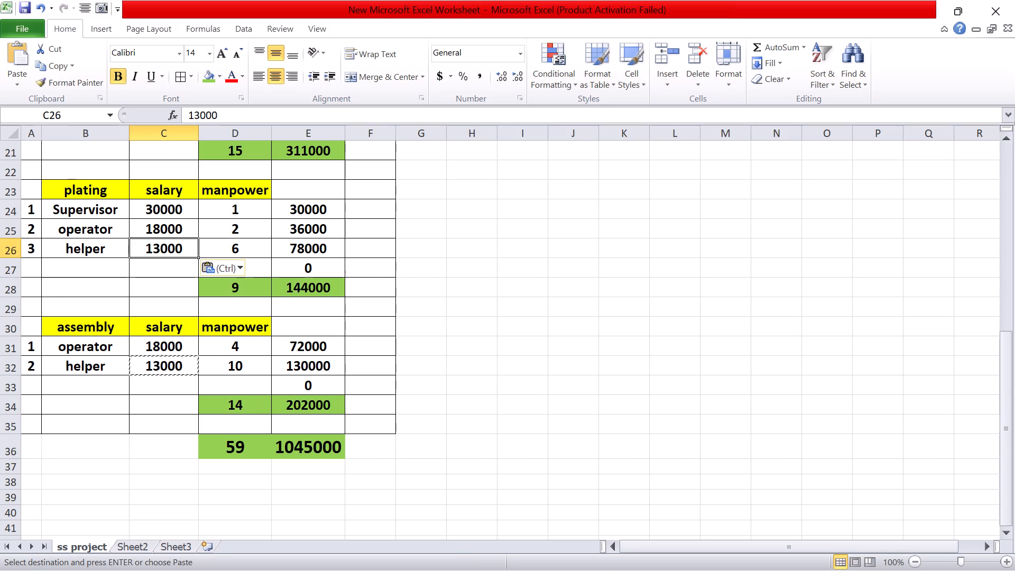
scroll(162, 280, "up", 1)
left_click(173, 206)
key("ctrl+v")
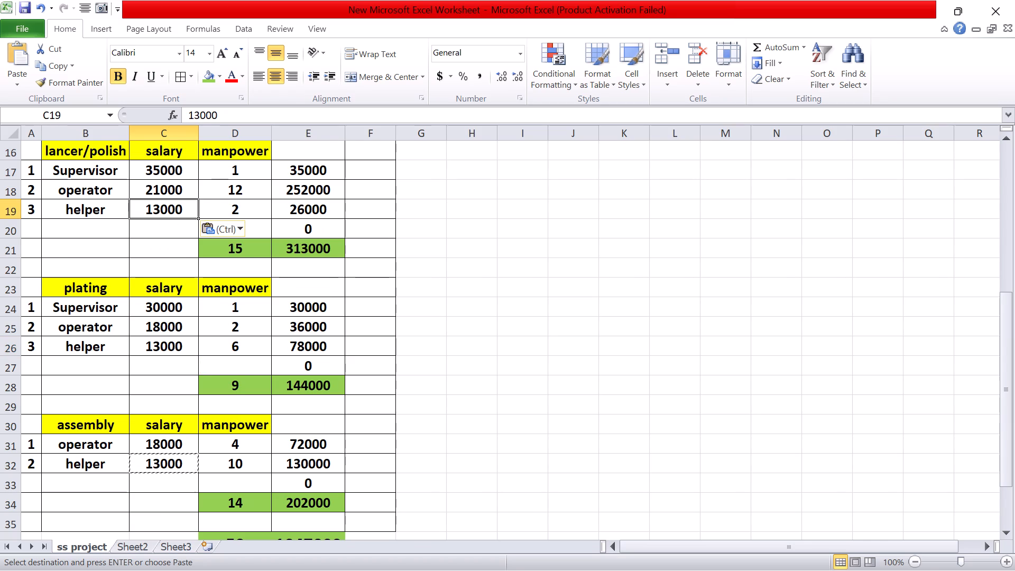
scroll(162, 290, "up", 1)
left_click(159, 173)
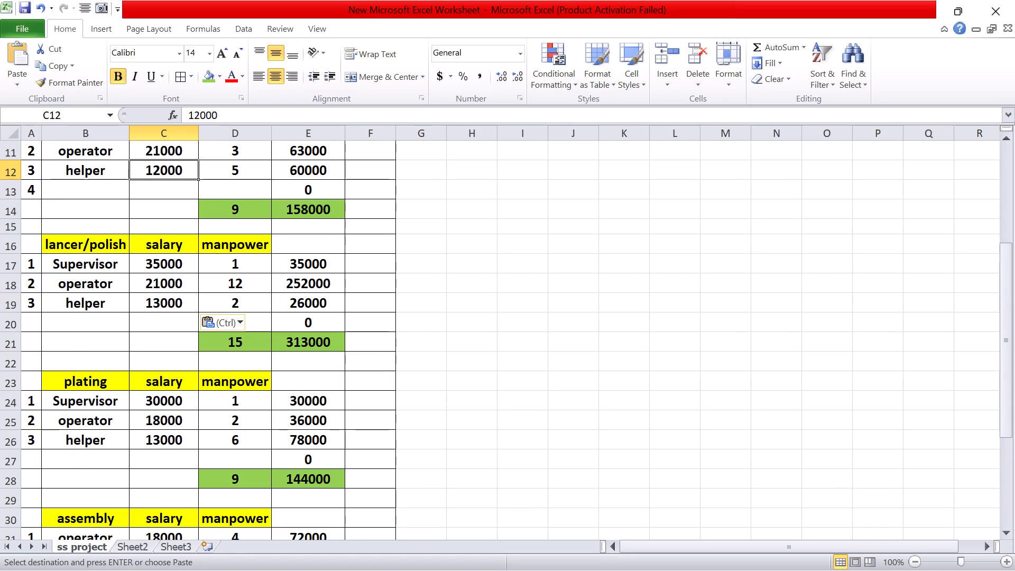
key("ctrl+v")
scroll(164, 284, "up", 3)
left_click(173, 248)
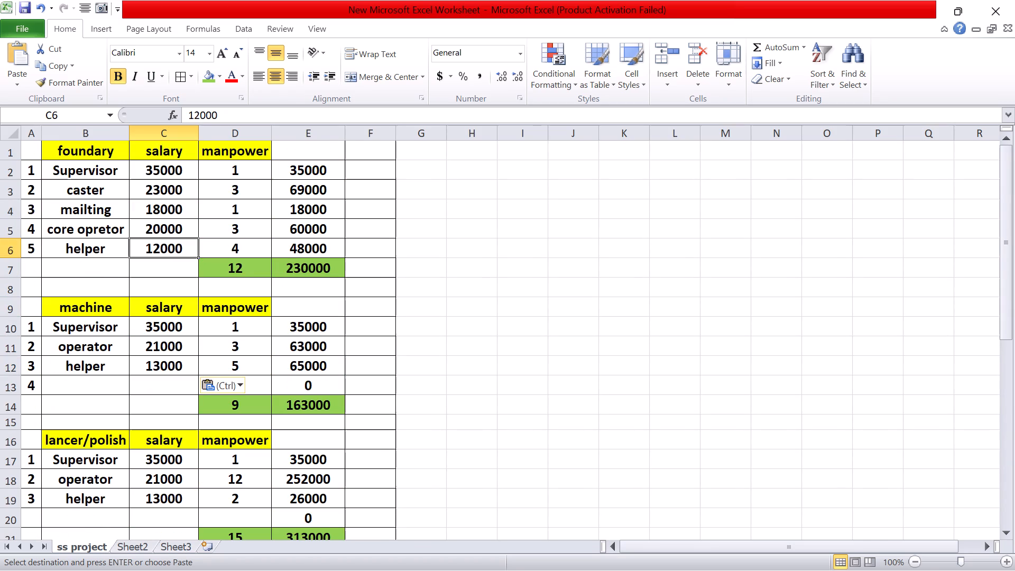
key("ctrl+v")
left_click(540, 338)
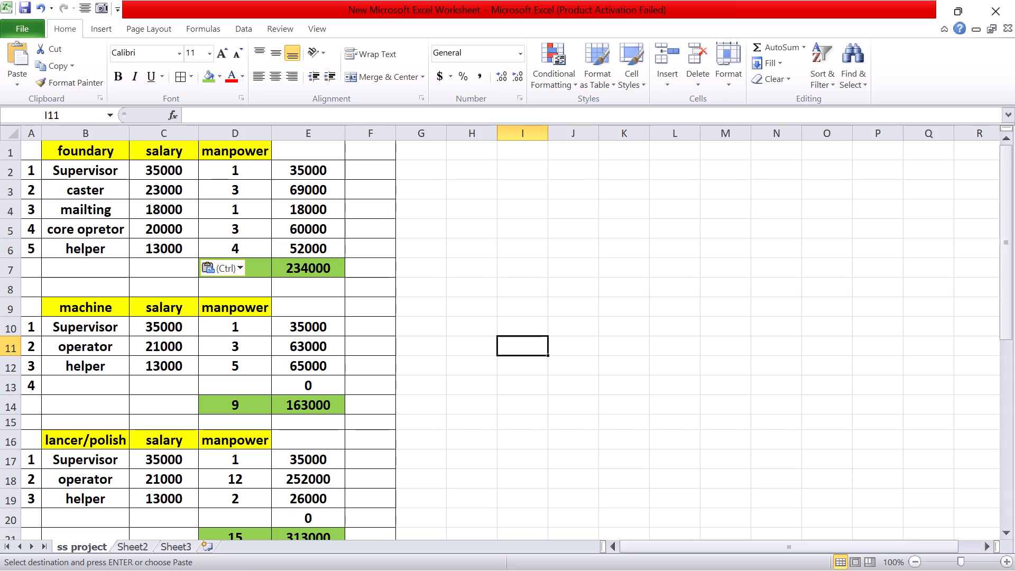
Apply all borders to the grand total area A36:F38.
scroll(311, 327, "down", 5)
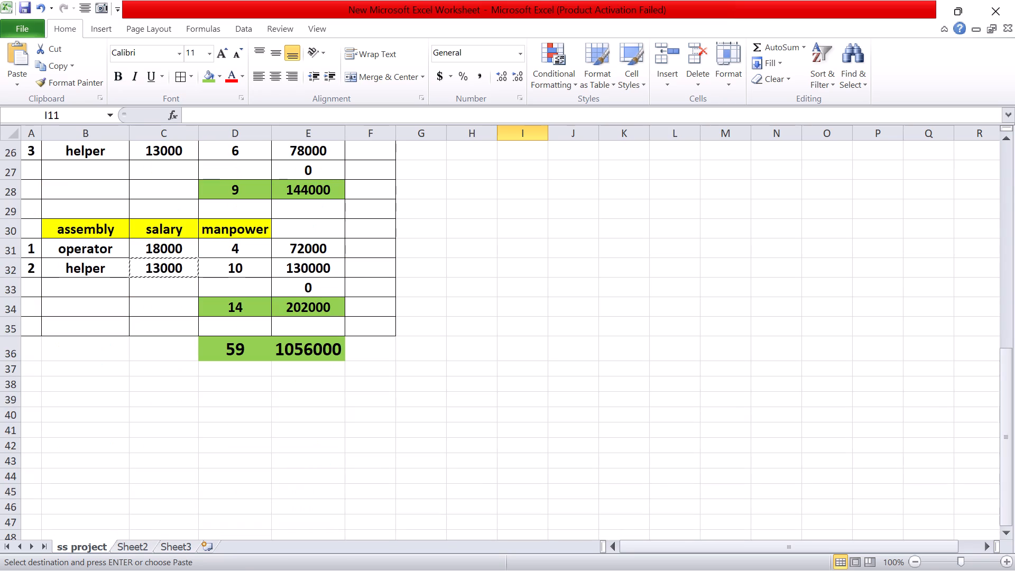
left_click(412, 385)
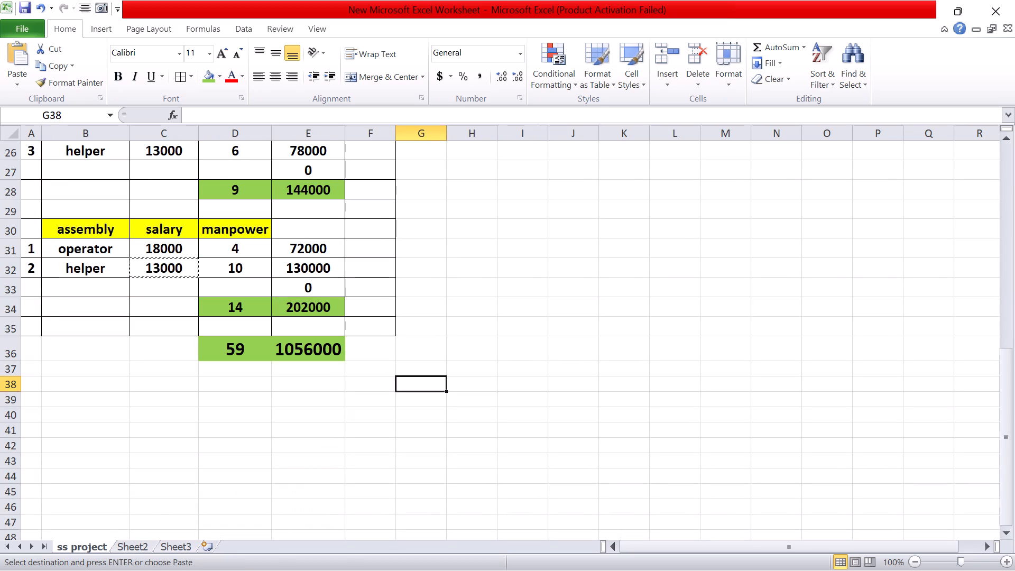
left_click_drag(35, 352, 385, 389)
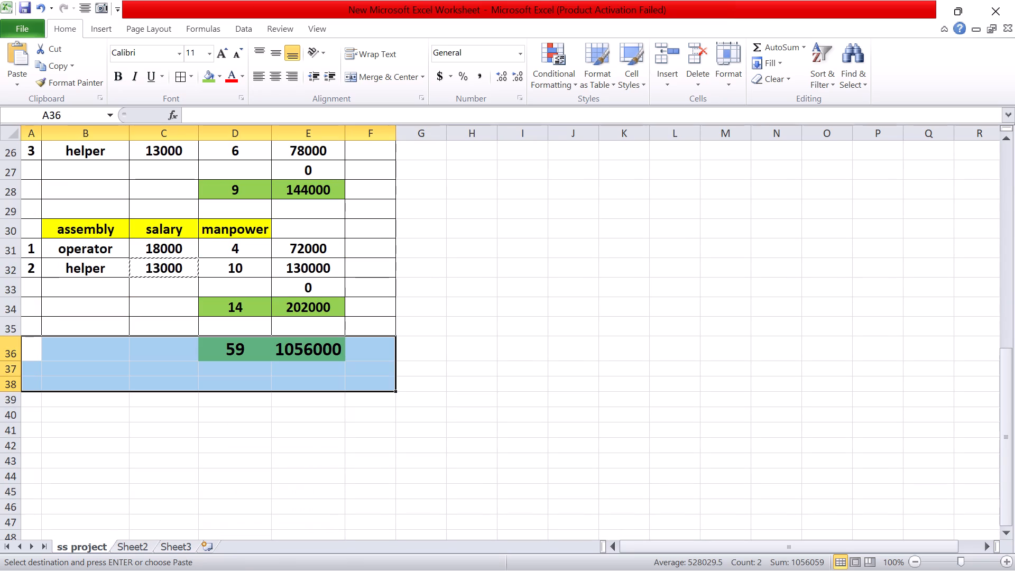
left_click(177, 76)
Increase the height of rows 36 to 38 equally, to roughly double the height of the blank rows below.
left_click_drag(15, 351, 16, 390)
left_click_drag(20, 378, 20, 393)
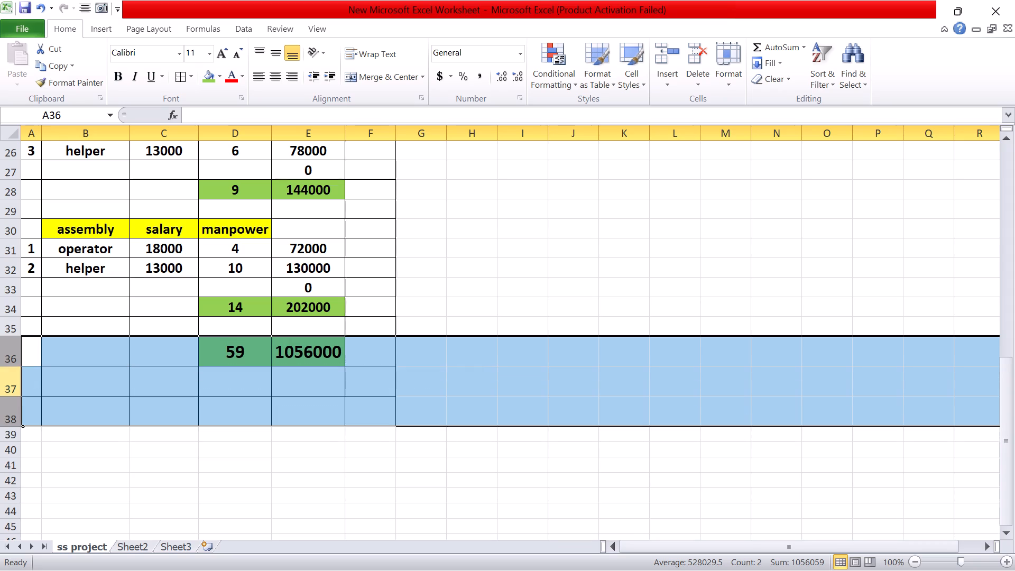
left_click(371, 384)
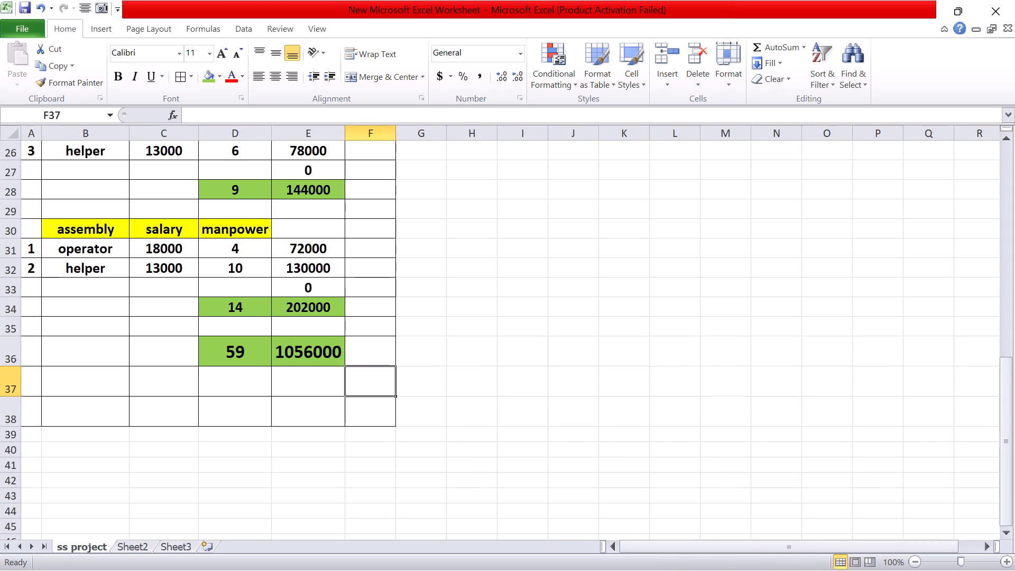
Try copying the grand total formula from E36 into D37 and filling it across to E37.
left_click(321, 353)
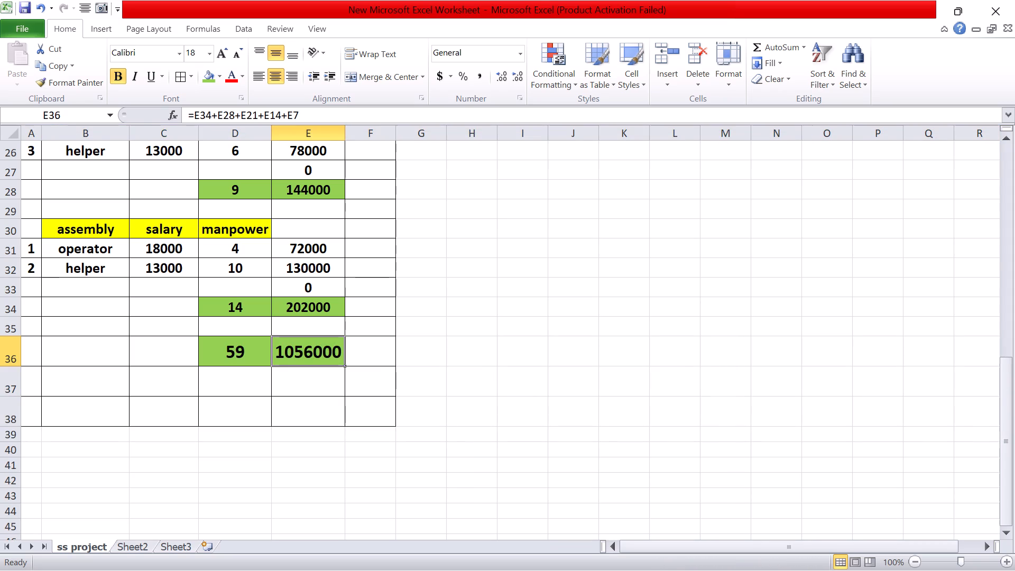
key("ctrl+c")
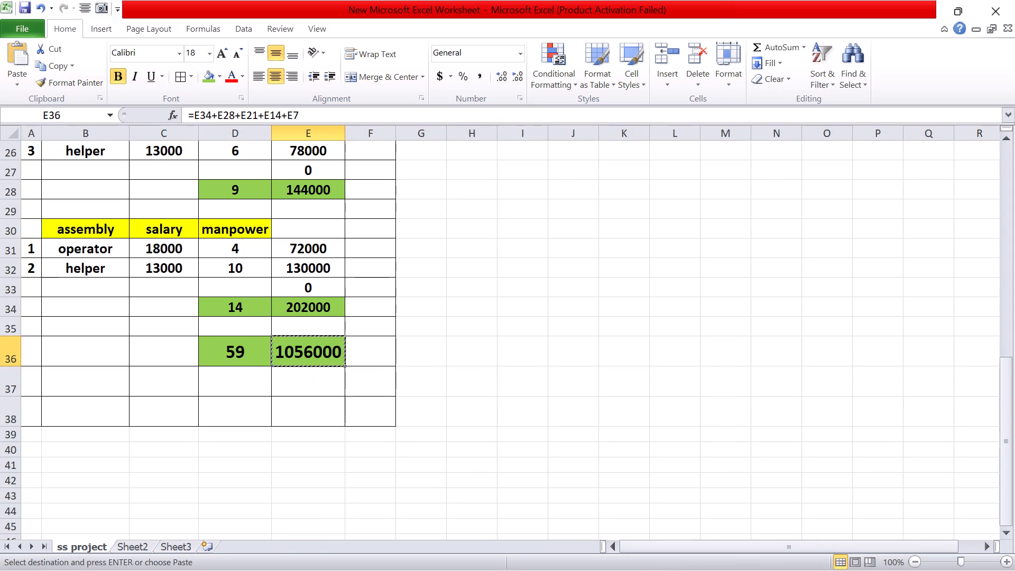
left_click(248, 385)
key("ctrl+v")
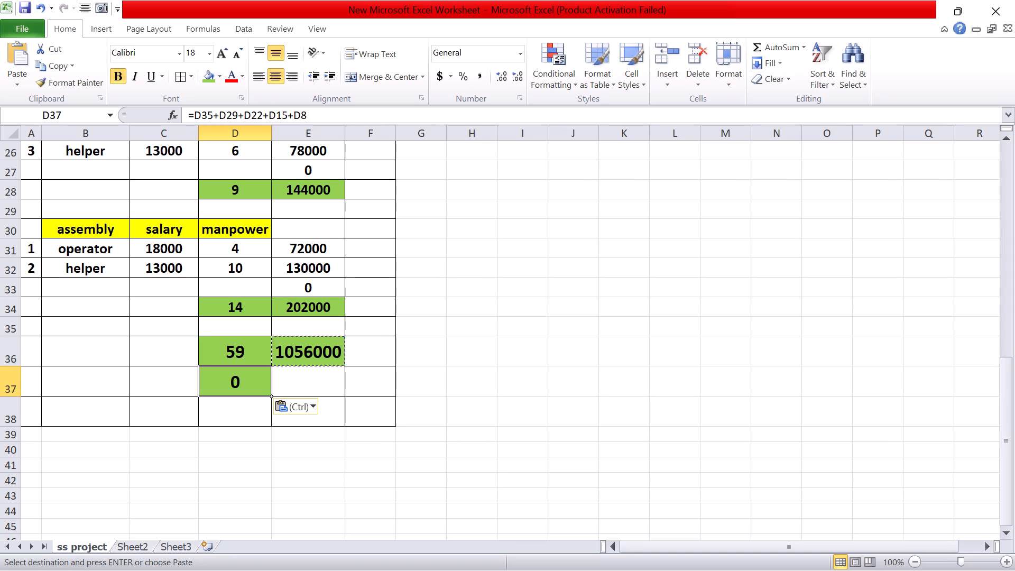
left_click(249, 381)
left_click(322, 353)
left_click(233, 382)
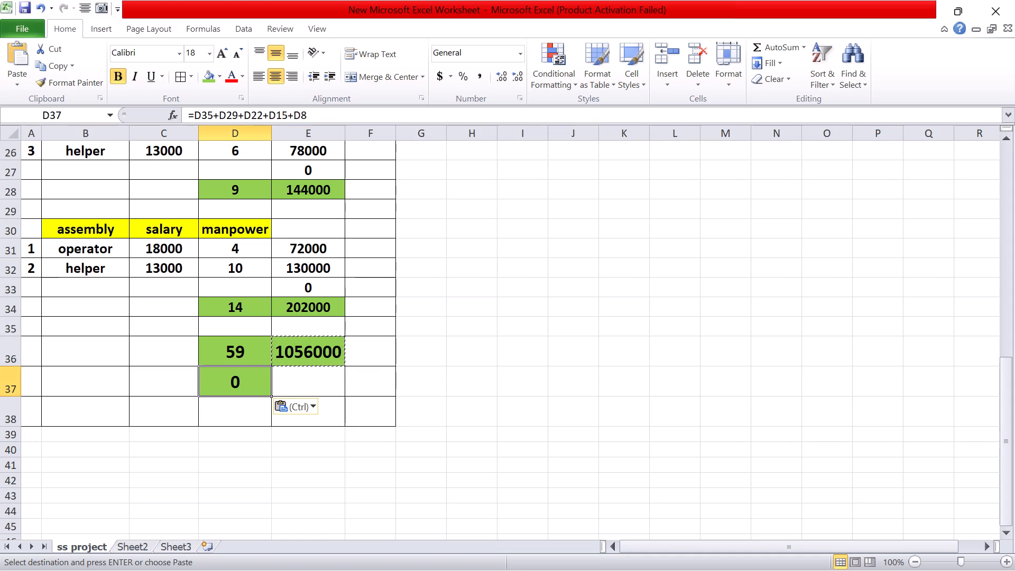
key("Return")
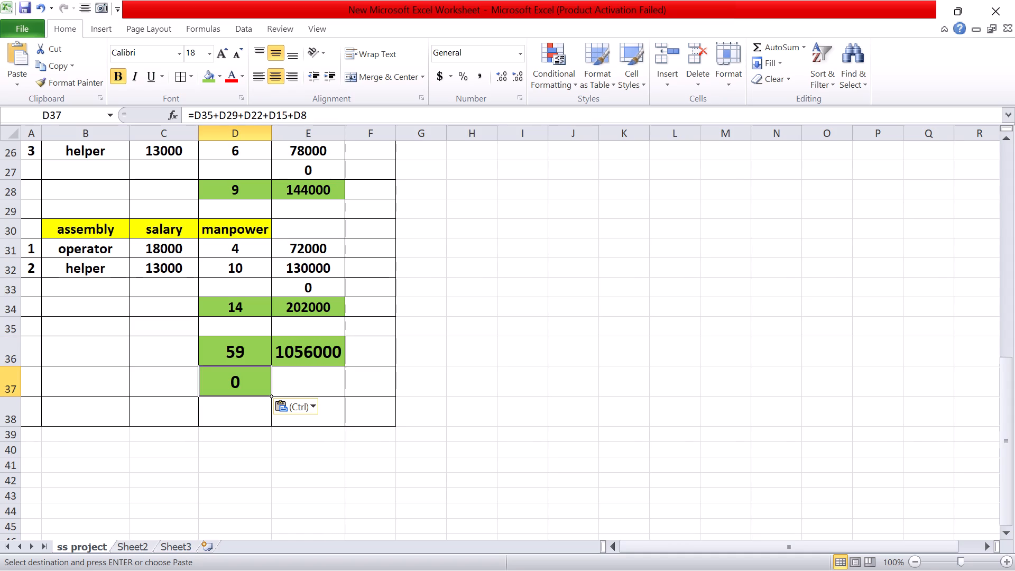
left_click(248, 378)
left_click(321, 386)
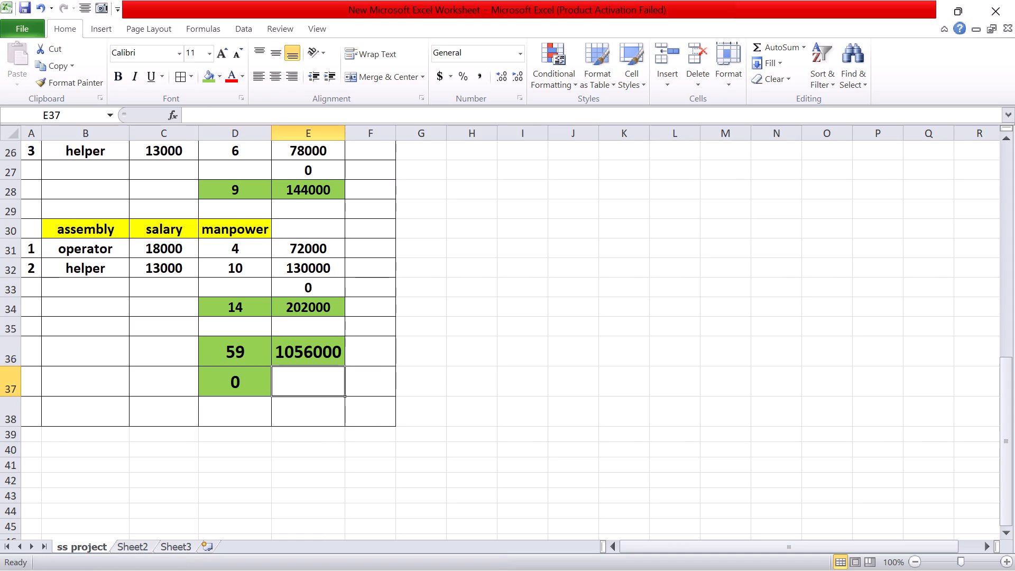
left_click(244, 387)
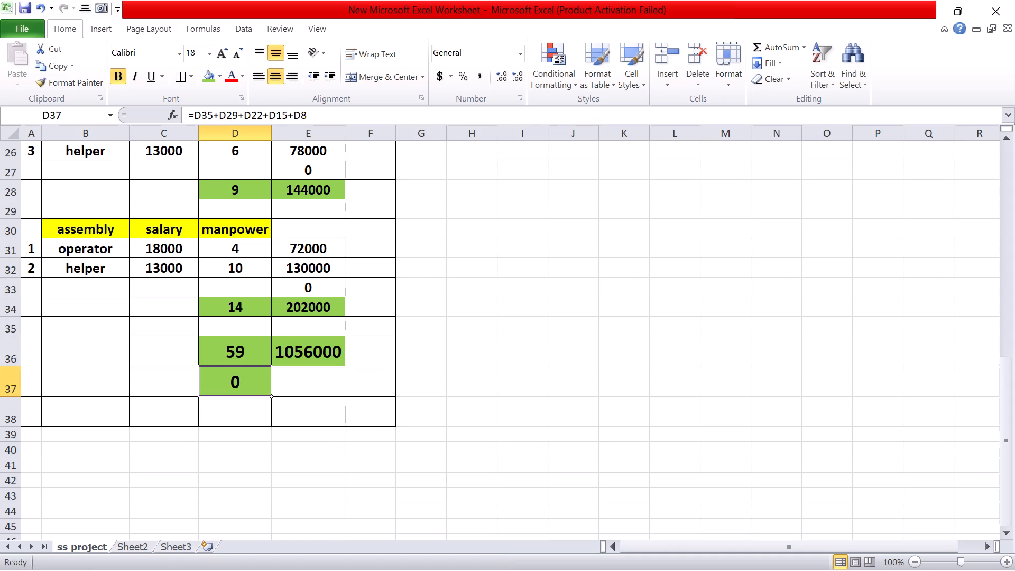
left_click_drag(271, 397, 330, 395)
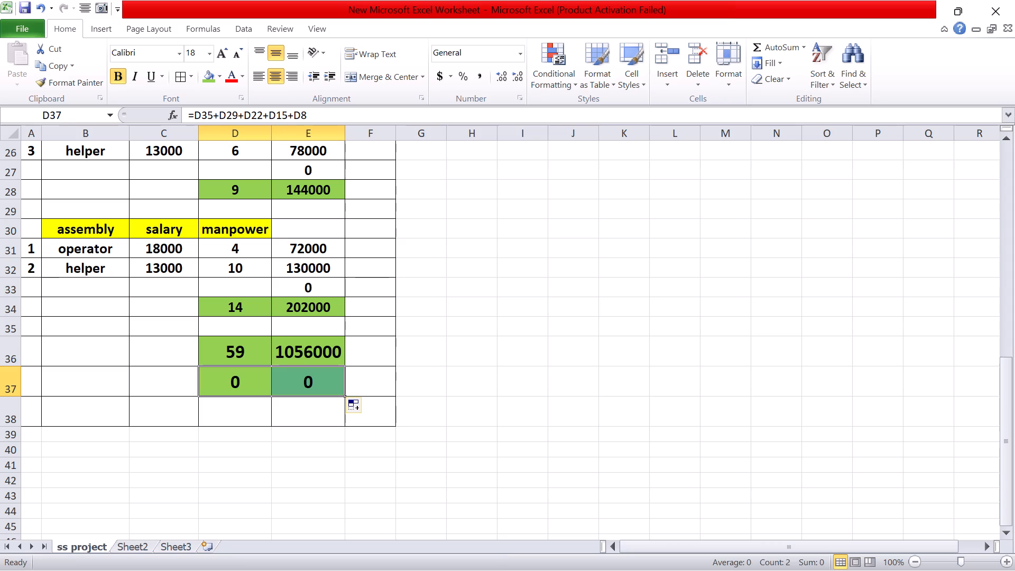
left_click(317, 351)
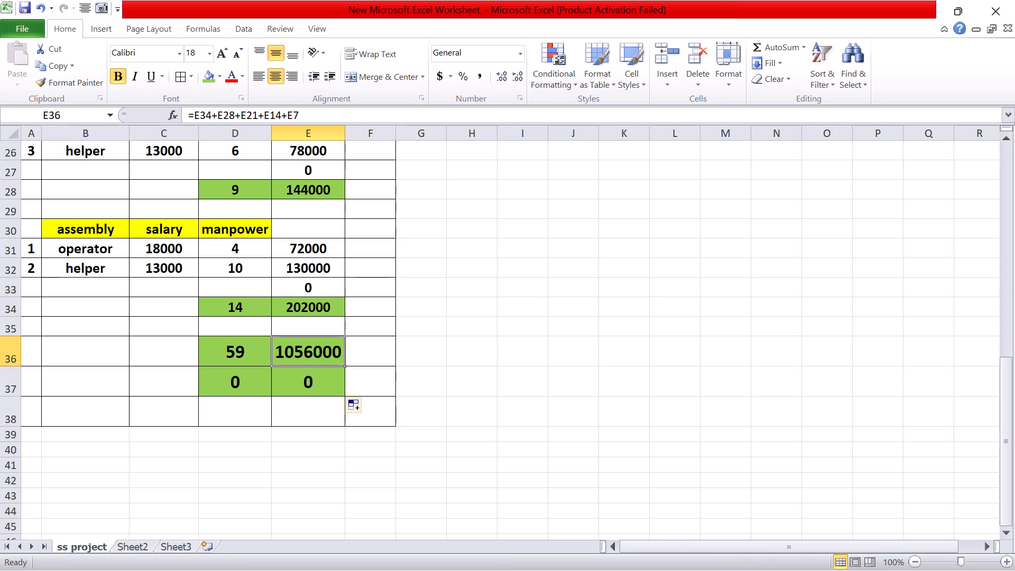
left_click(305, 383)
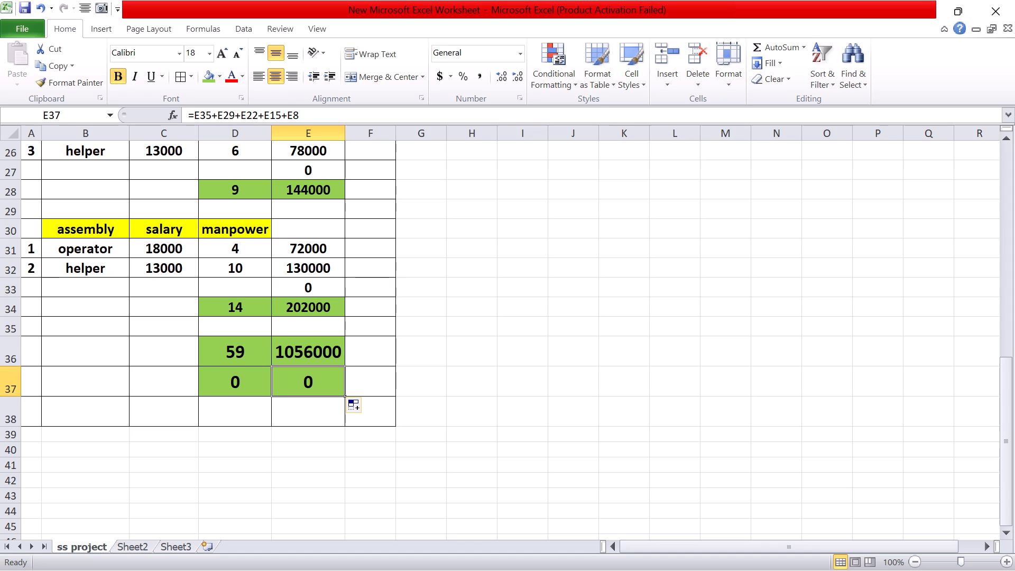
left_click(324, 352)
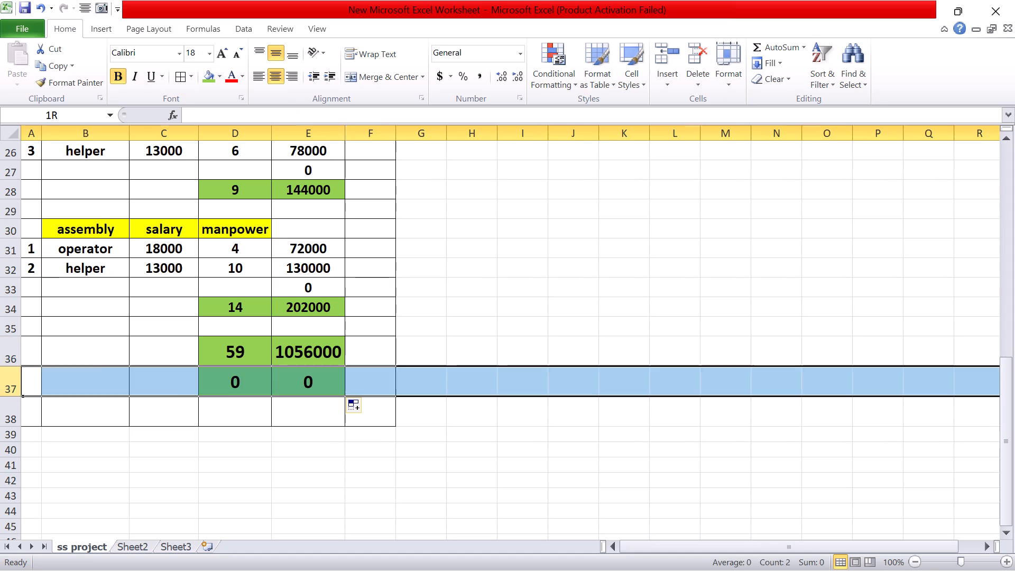
Delete row 37 directly below the grand totals.
left_click(5, 382)
right_click(5, 382)
left_click(46, 288)
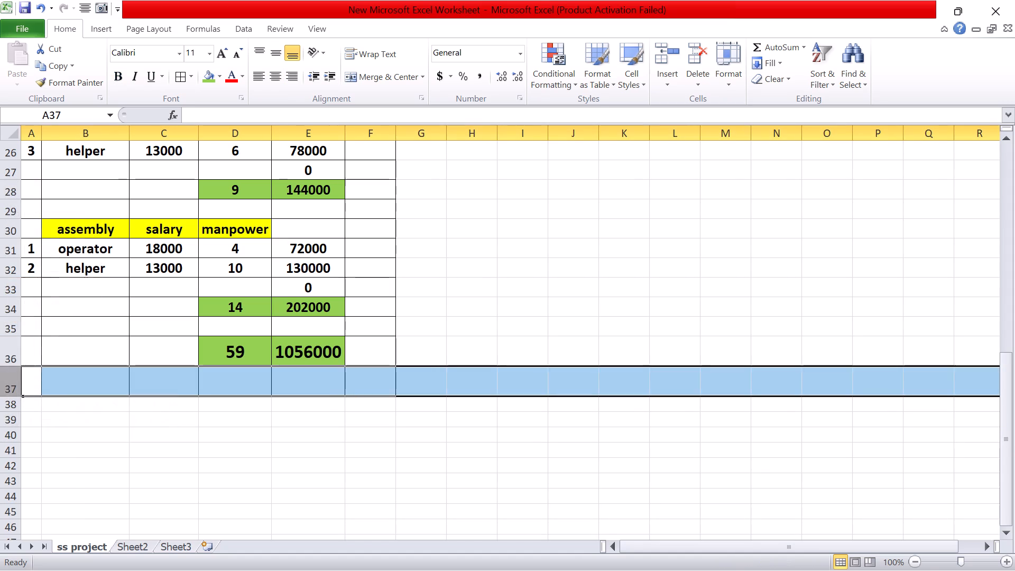
left_click(420, 391)
left_click(323, 349)
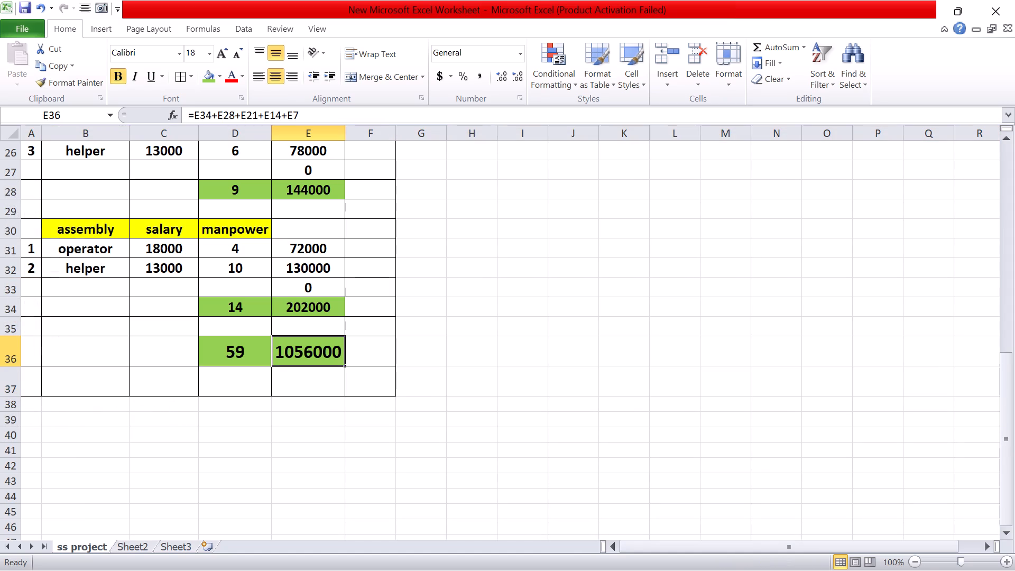
left_click(325, 384)
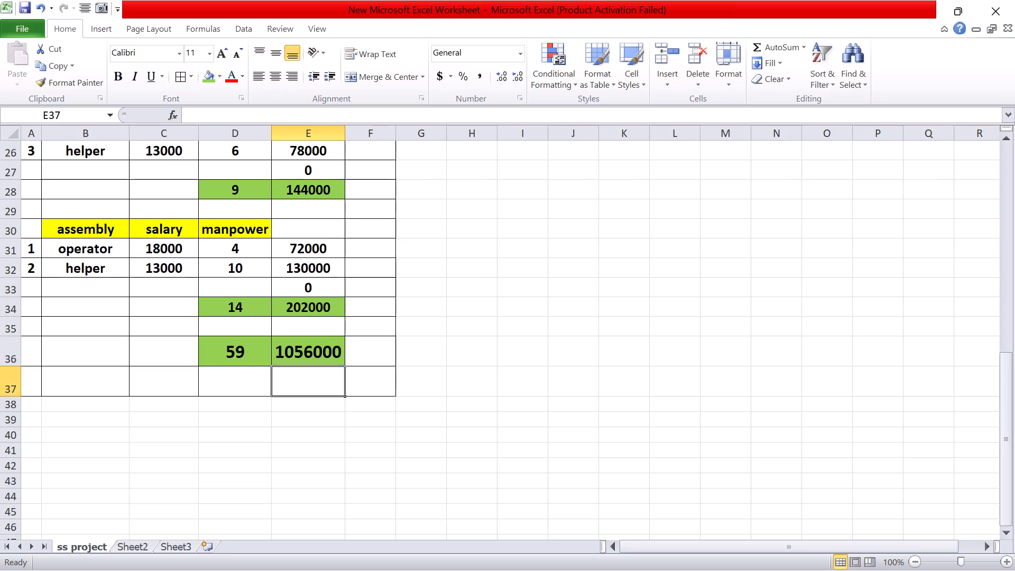
Copy the salary and manpower headings from row 30 to E35 and D35, above the matching grand totals.
left_click_drag(177, 231, 182, 232)
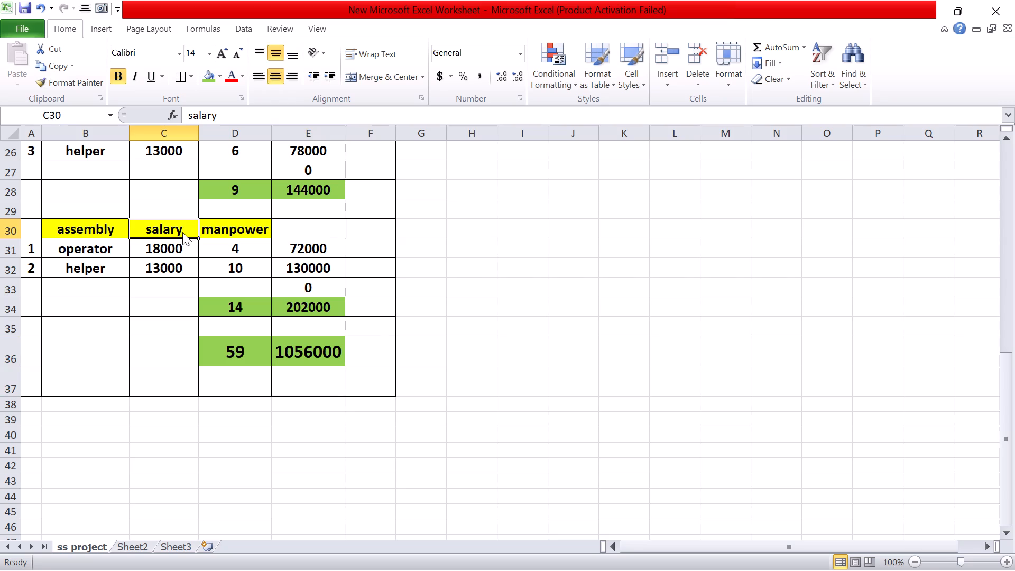
key("ctrl+c")
left_click(324, 328)
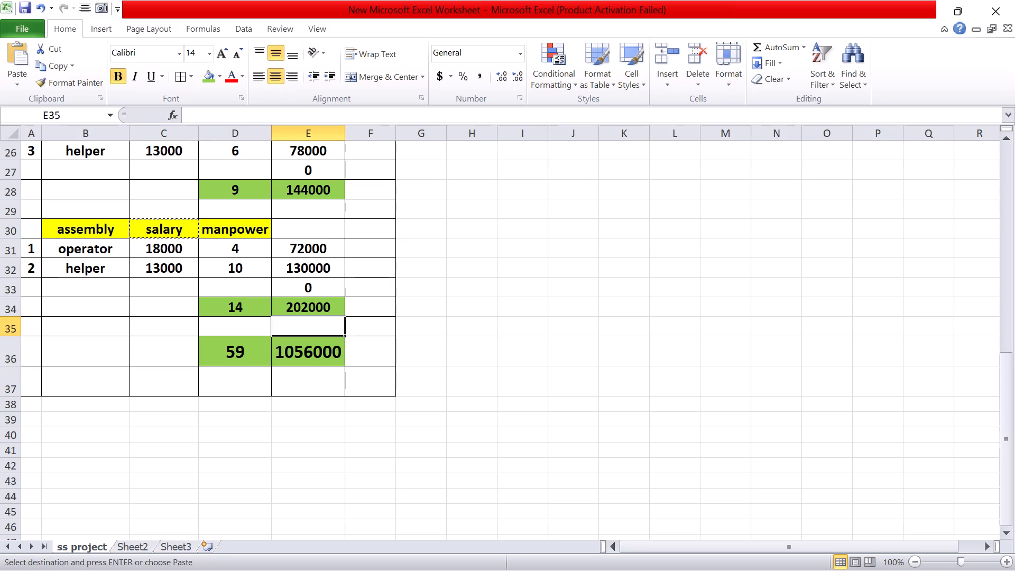
key("ctrl+v")
left_click(243, 231)
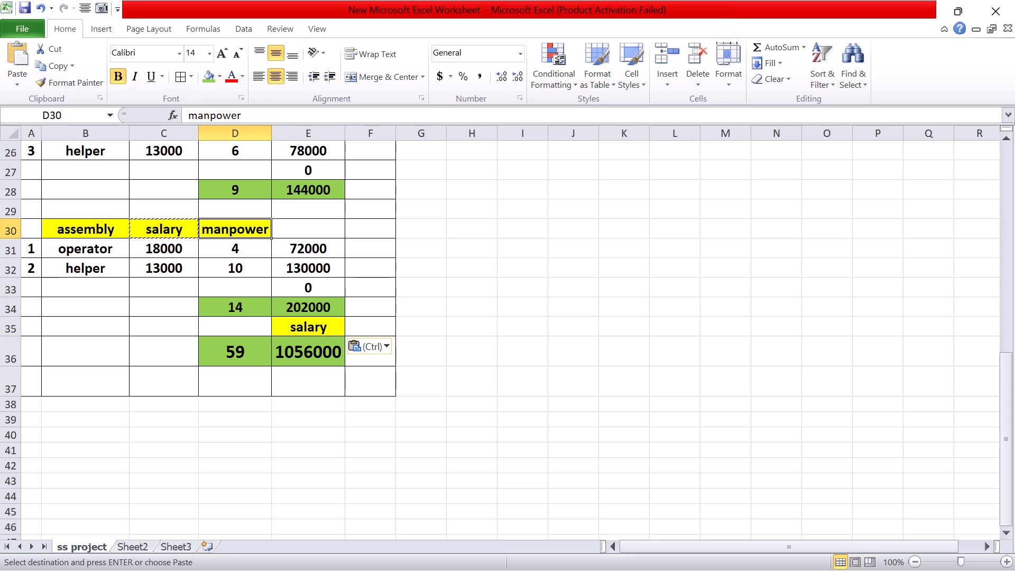
key("ctrl+c")
left_click(239, 323)
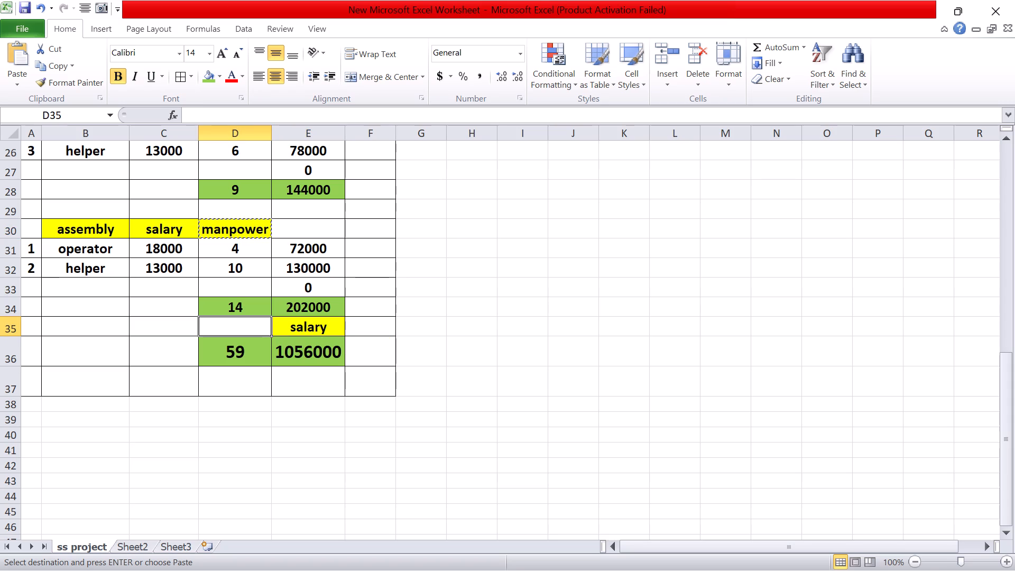
key("ctrl+v")
Enter the label qty in C35 and the quantity 500000 pcs beneath it in C36.
left_click(146, 329)
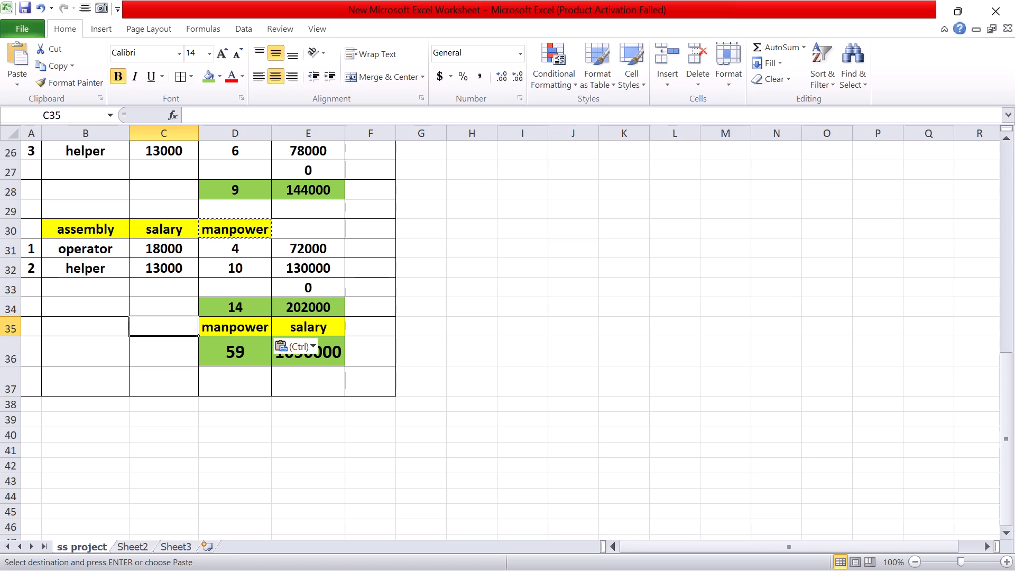
type("qty")
key("space")
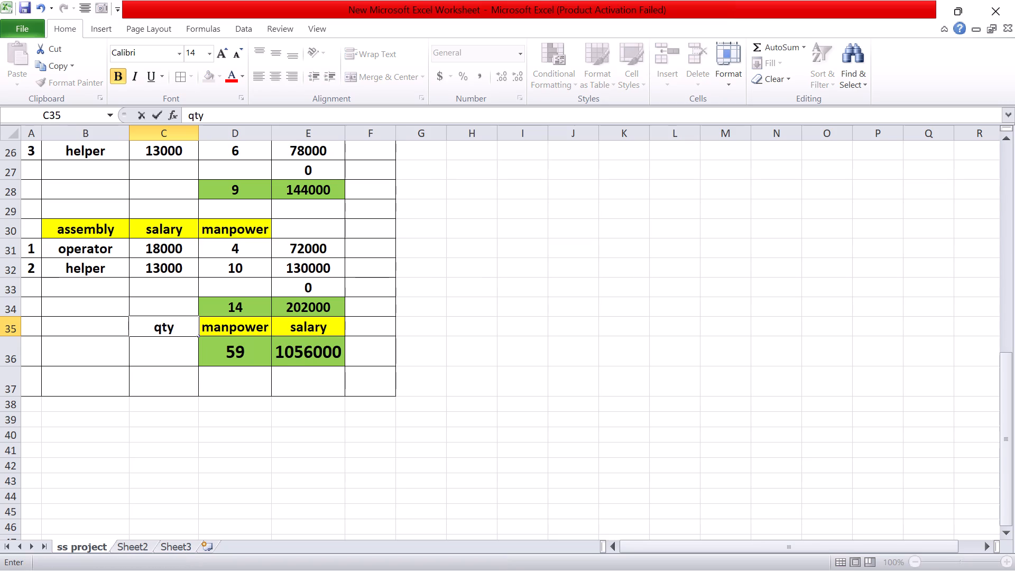
left_click(164, 352)
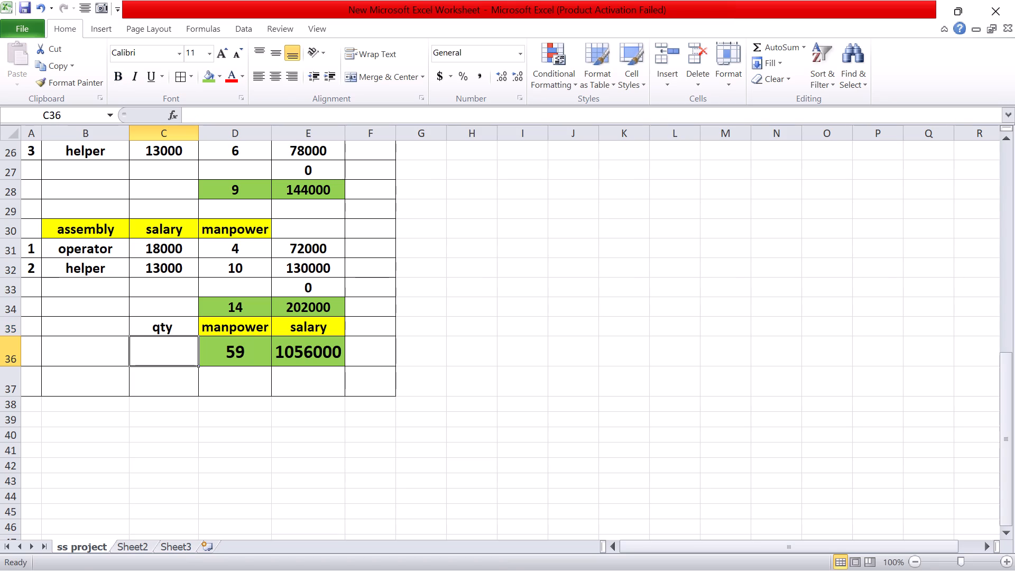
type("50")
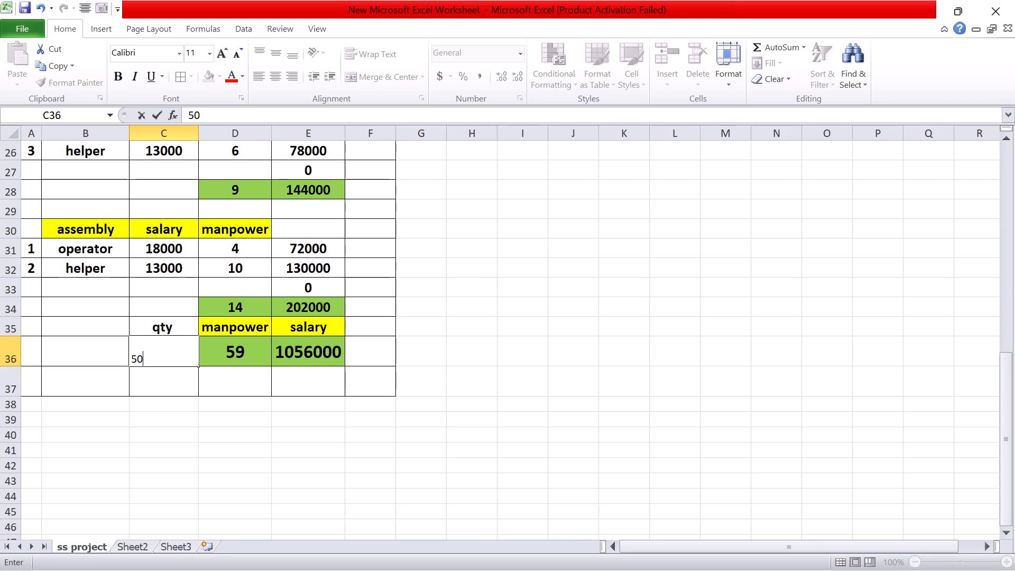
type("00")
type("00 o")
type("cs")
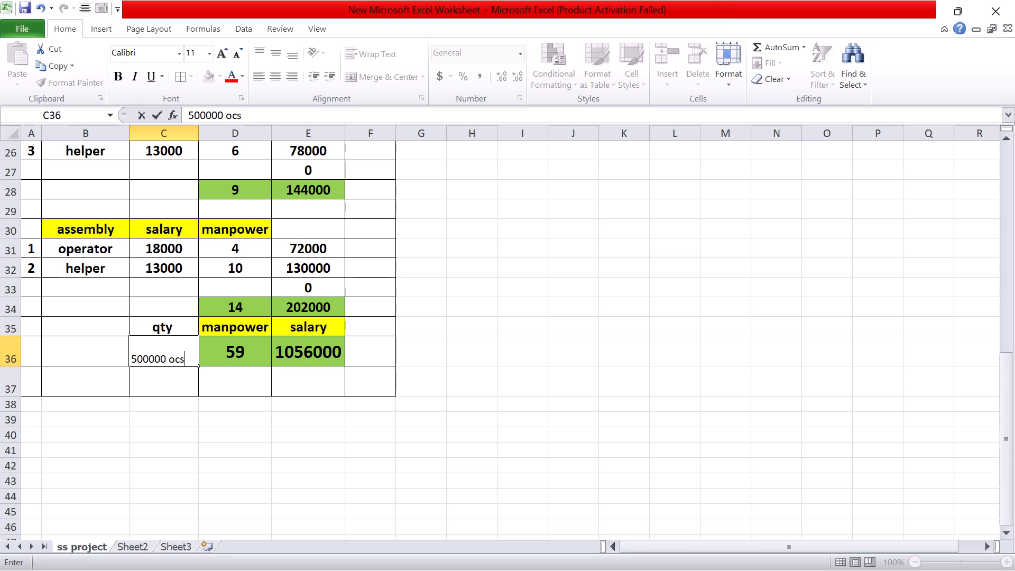
left_click(172, 362)
key("BackSpace")
key("p")
left_click(557, 374)
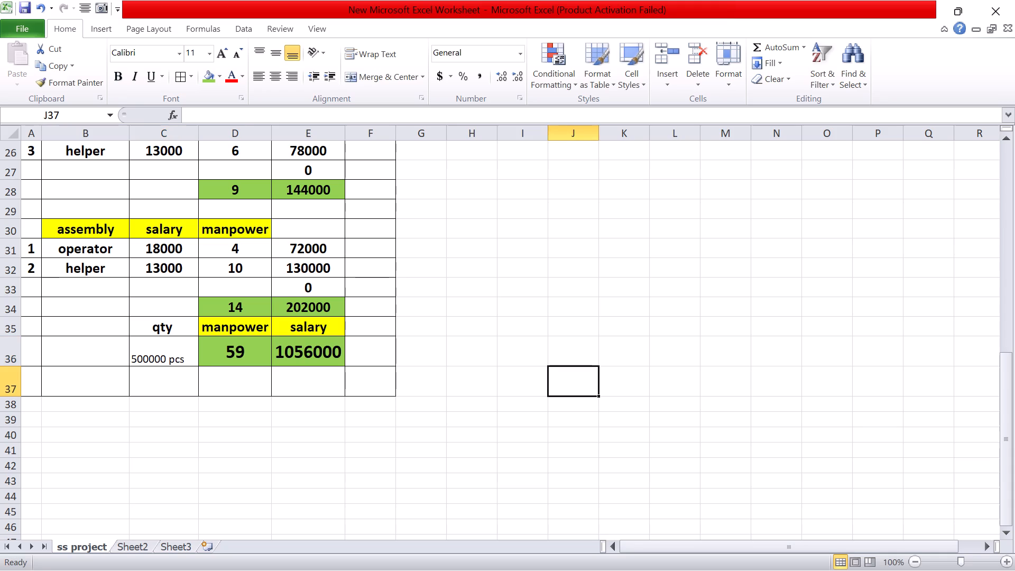
Copy the green grand total formatting from D36 onto B36:C36.
left_click(168, 354)
left_click_drag(254, 354, 252, 349)
left_click(92, 88)
left_click_drag(175, 361, 84, 357)
Autofit column C to the width of the quantity entry in C36.
left_click(191, 361)
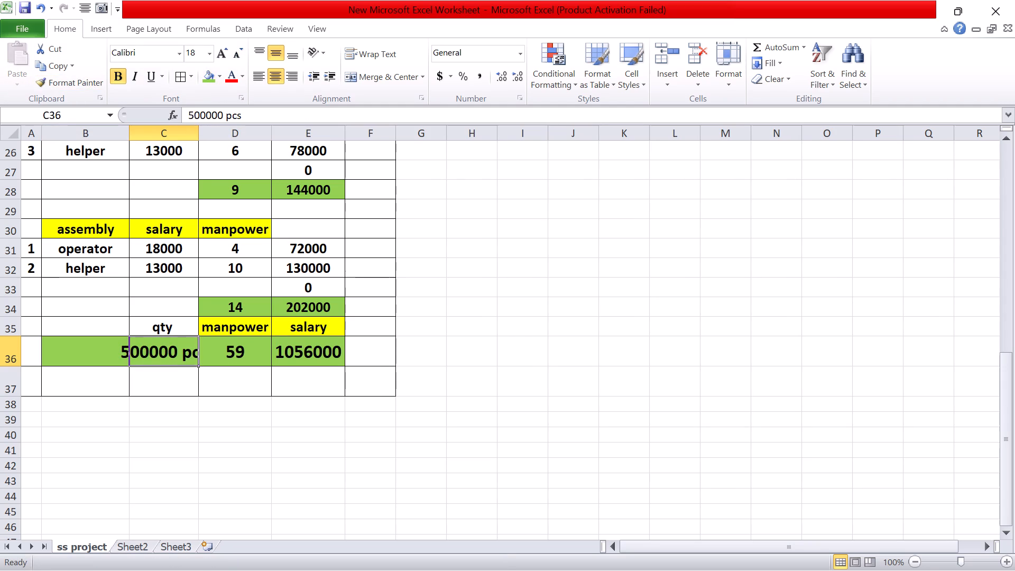
double_click(200, 134)
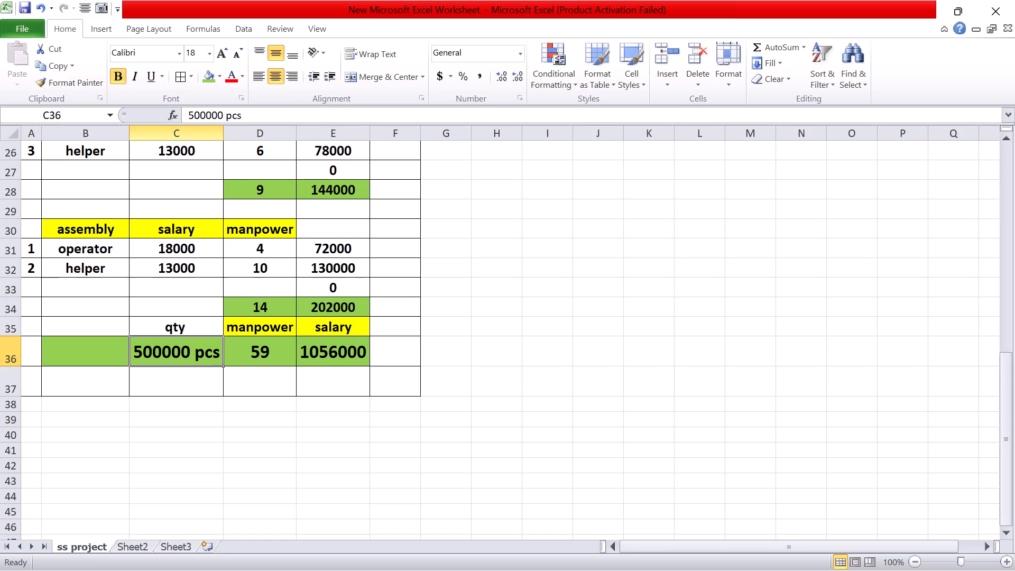
Correct the quantity in C36 to 50000 pcs.
double_click(180, 350)
key("BackSpace")
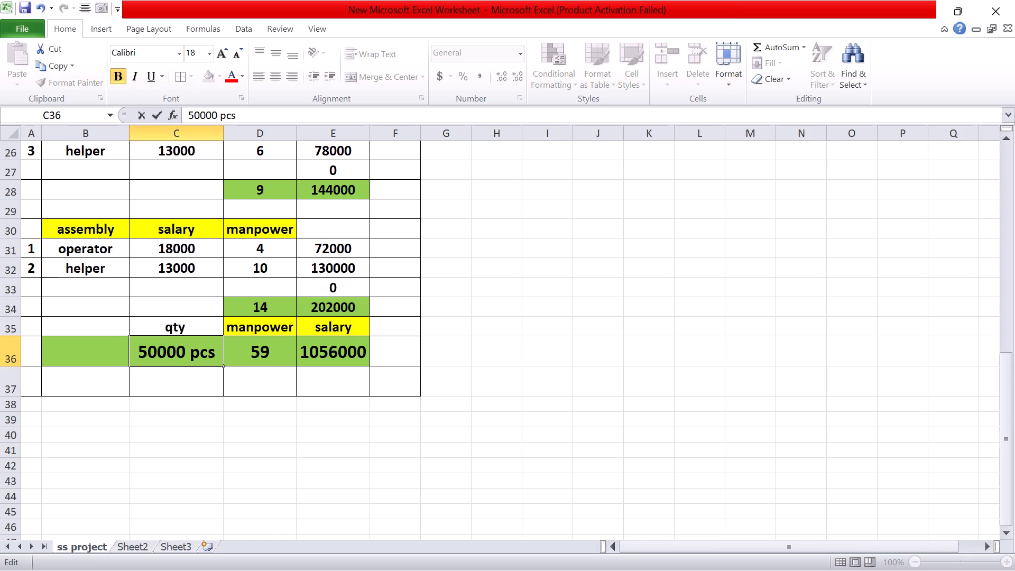
left_click(329, 400)
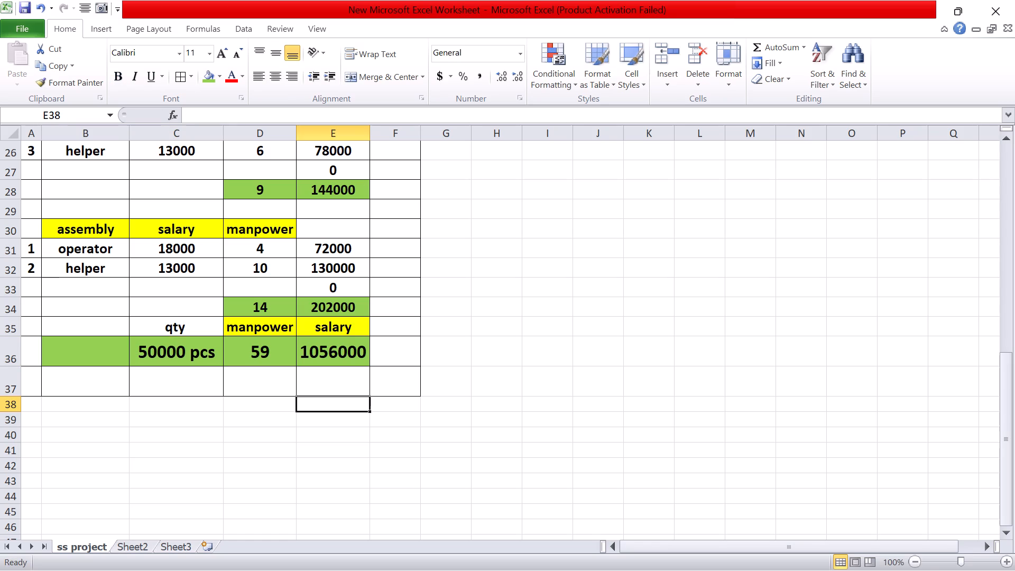
Capitalize the quantity label in C35 to read Qty.
left_click(172, 329)
left_click_drag(172, 329, 173, 334)
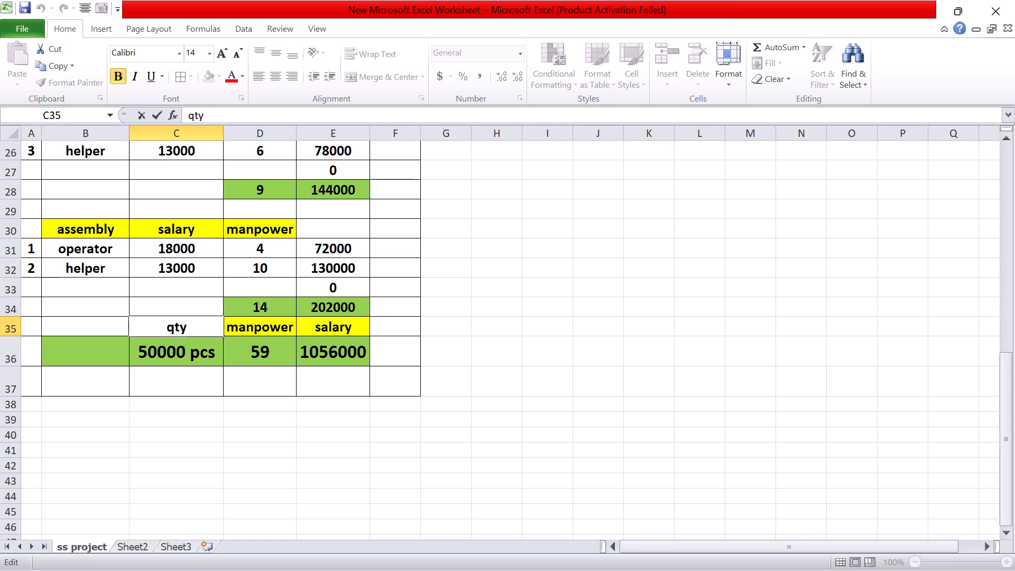
key("BackSpace")
key("shift+q")
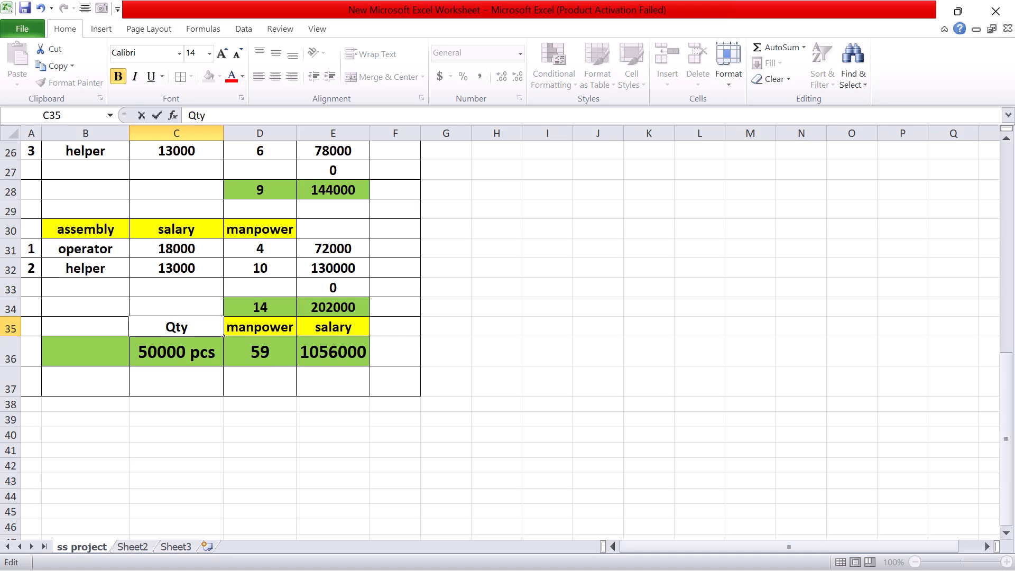
left_click(174, 370)
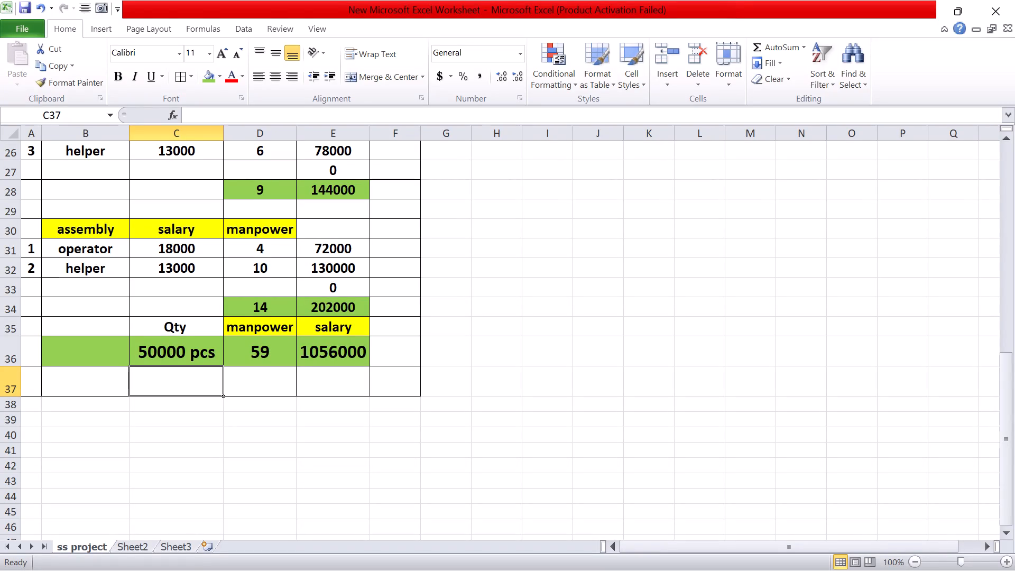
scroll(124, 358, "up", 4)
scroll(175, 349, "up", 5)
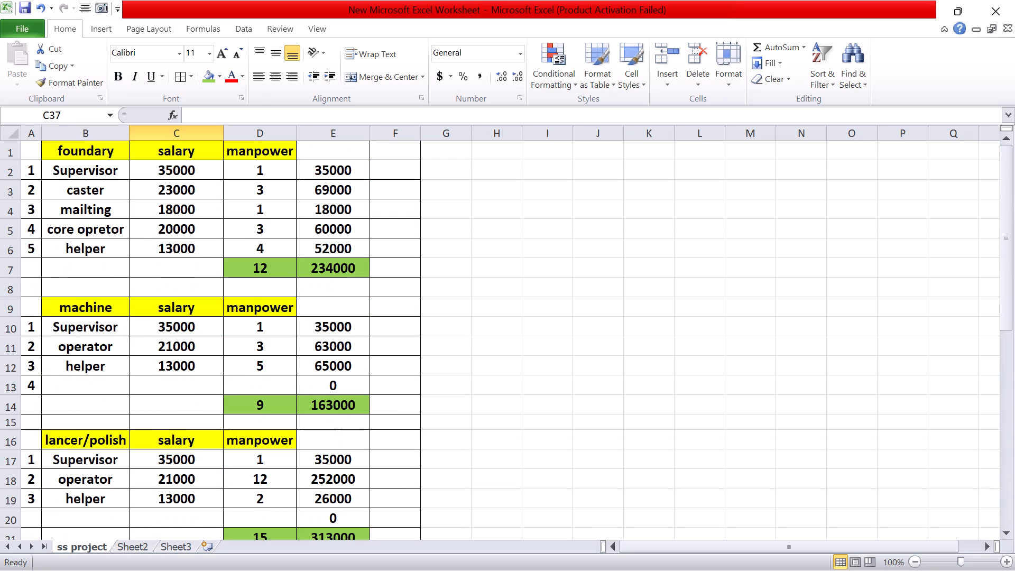
Review the department salary and manpower tables and the grand total formula in E36.
scroll(209, 340, "up", 10)
scroll(252, 335, "up", 5)
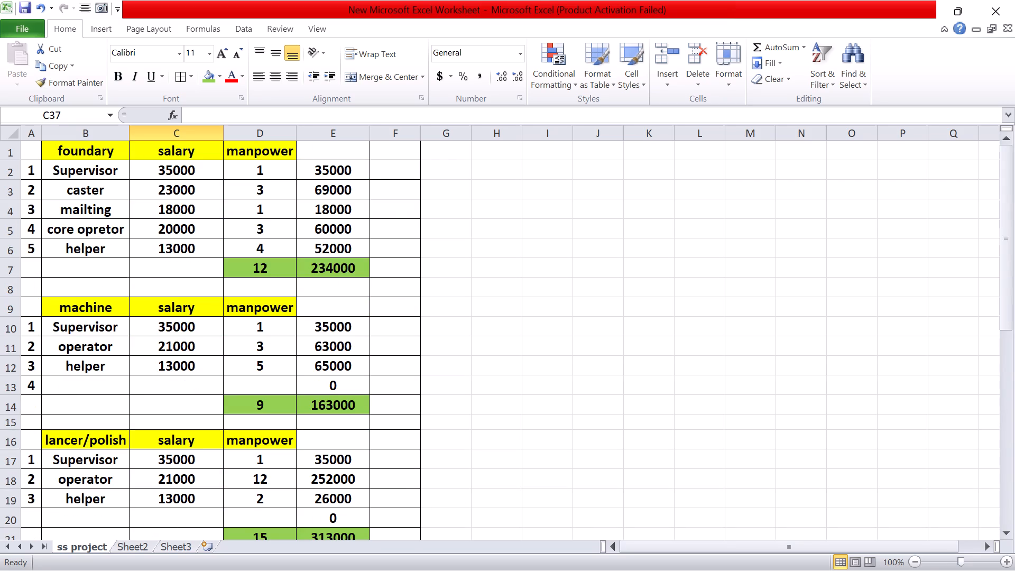
scroll(344, 365, "down", 5)
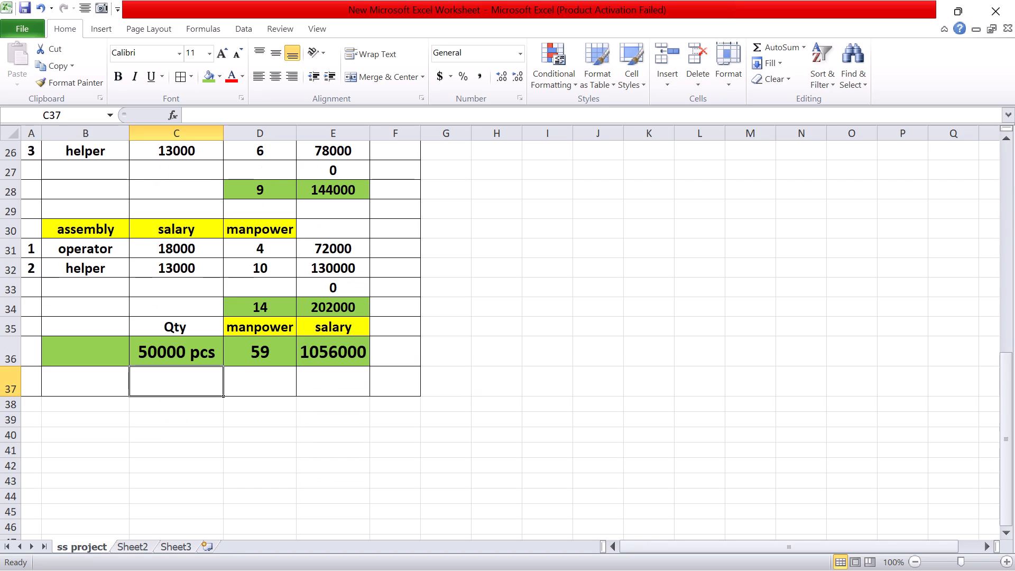
left_click(344, 364)
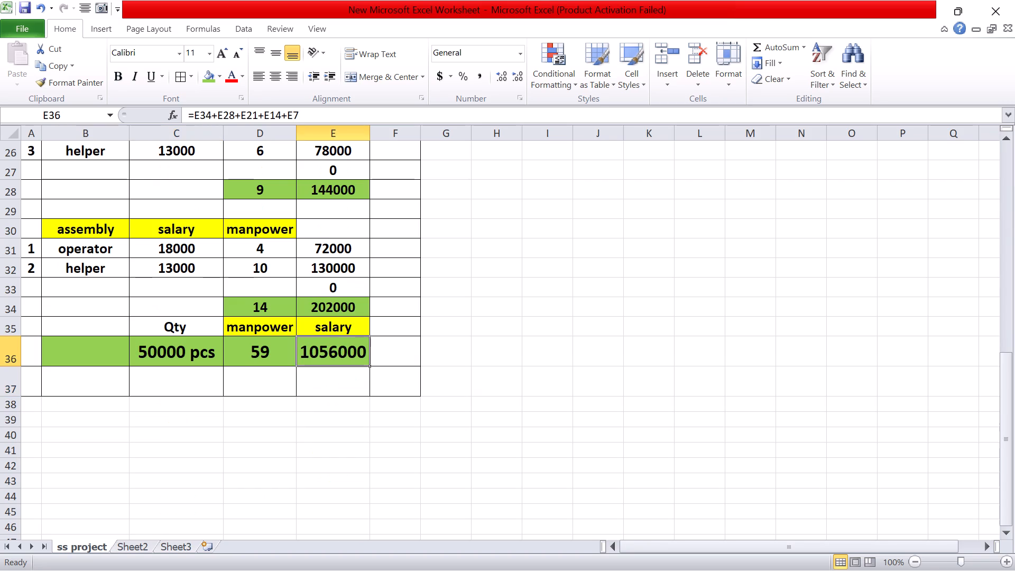
scroll(349, 393, "up", 17)
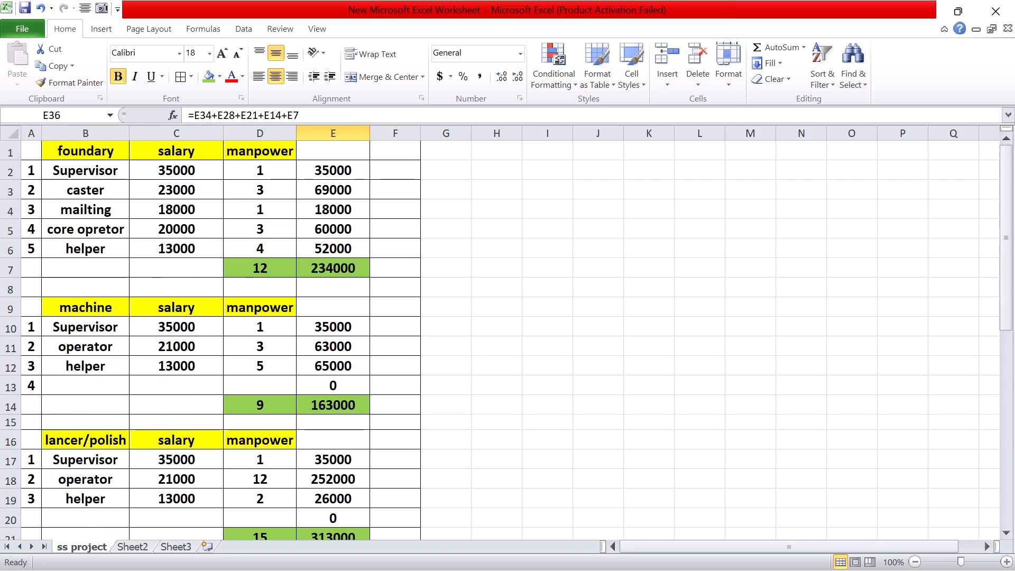
Save the workbook.
left_click(504, 269)
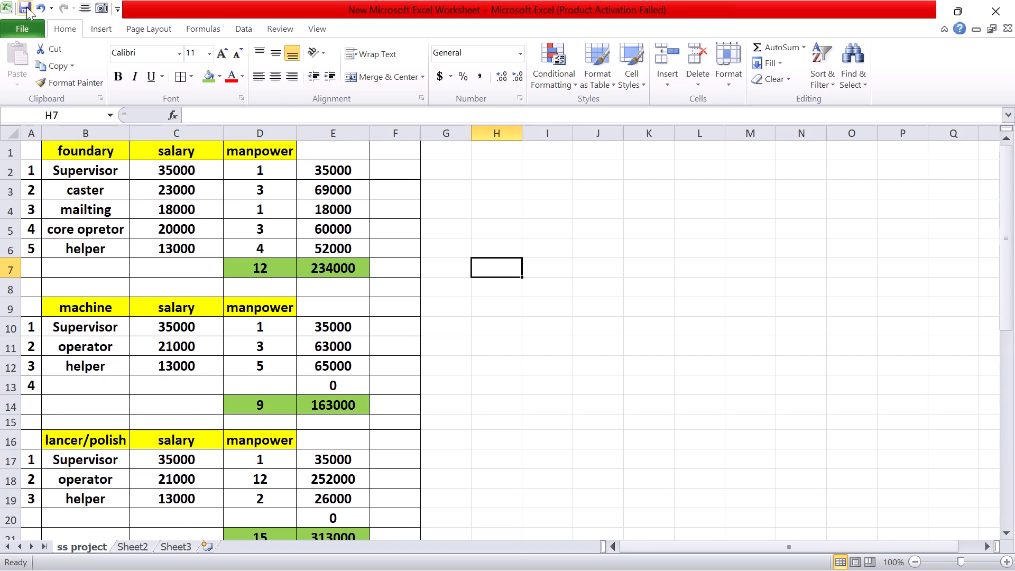
left_click(26, 7)
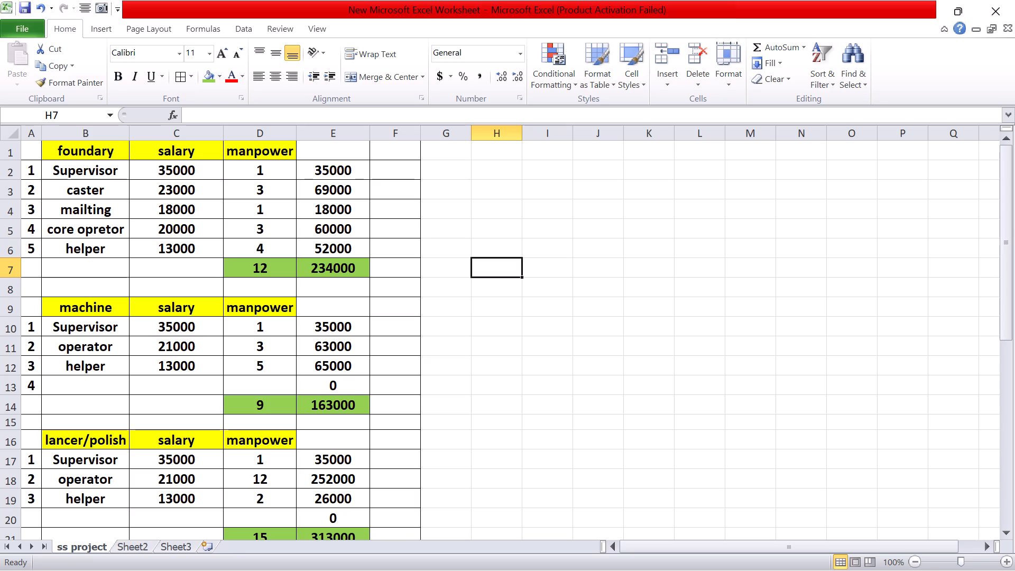
Copy the whole salary and manpower table, A1:F36, from the foundary heading through the grand total row.
scroll(371, 388, "up", 4)
left_click_drag(30, 146, 404, 570)
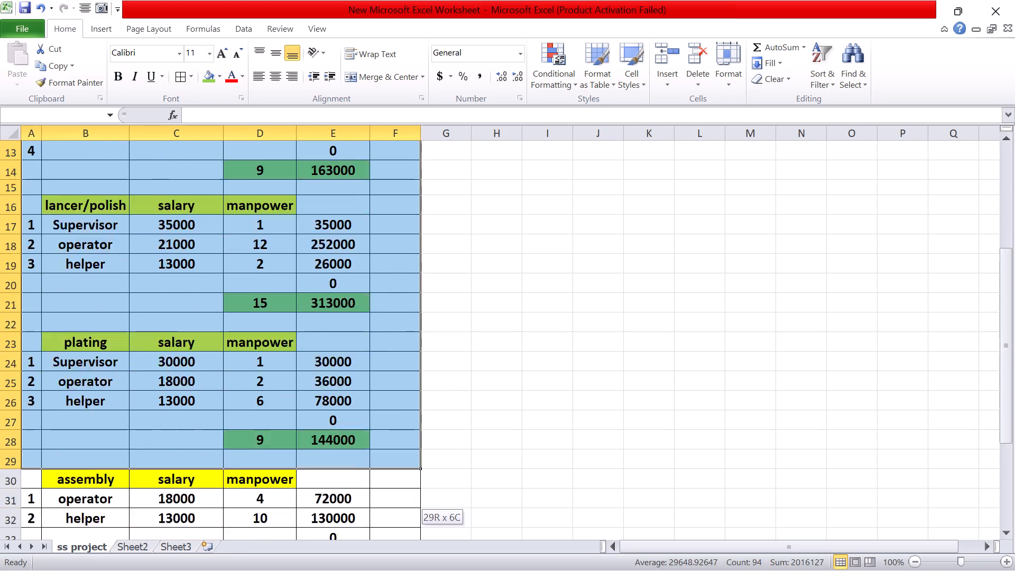
left_click_drag(404, 570, 392, 473)
key("ctrl+c")
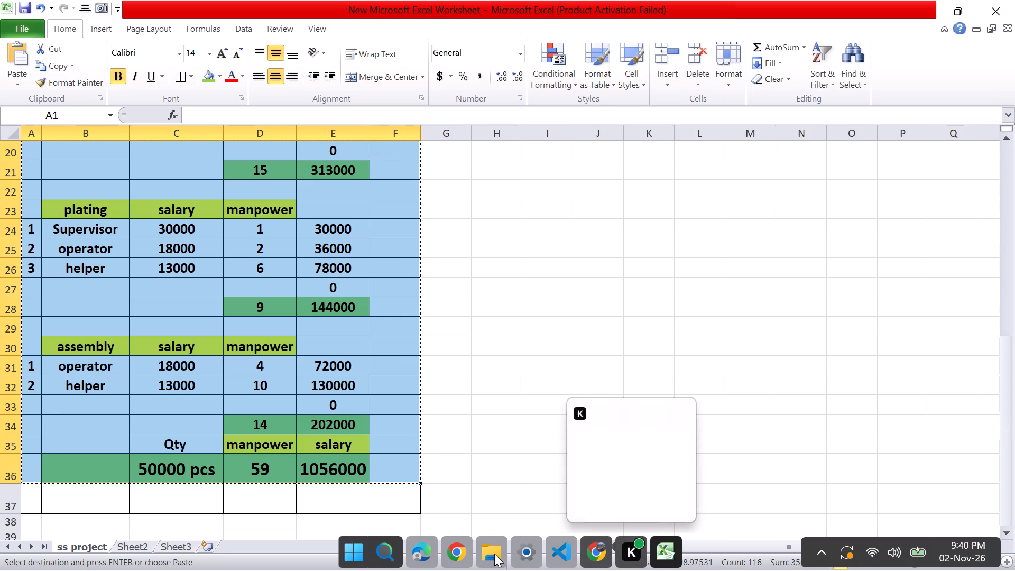
Switch to Chrome and search Google for WhatsApp in a new tab.
left_click(595, 559)
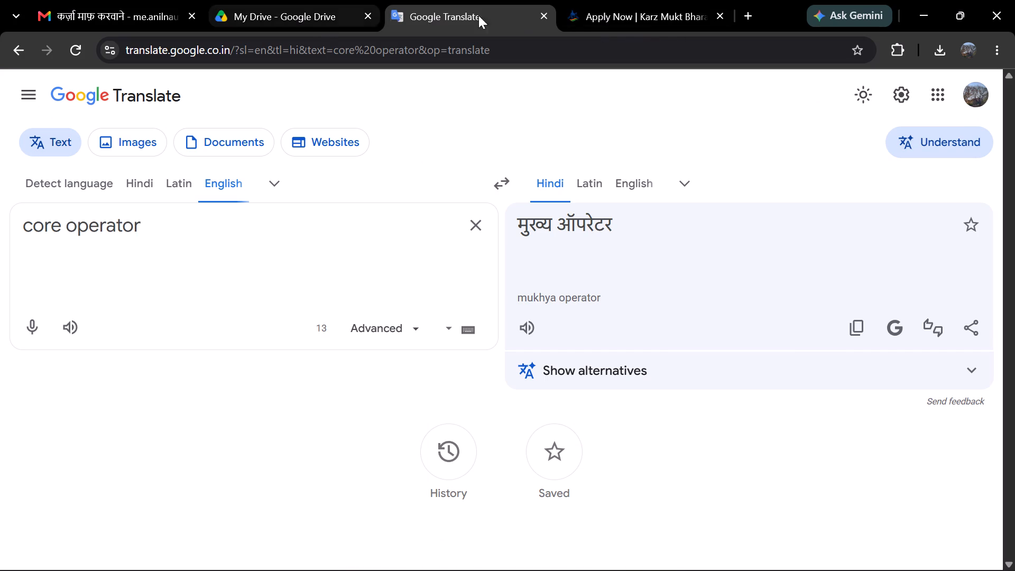
left_click(746, 14)
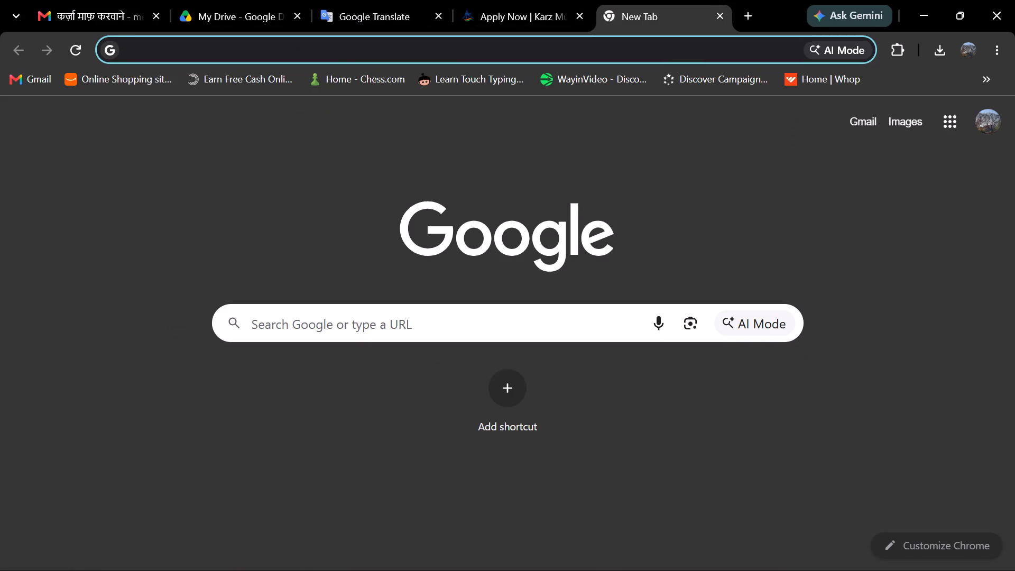
left_click(313, 329)
left_click(275, 358)
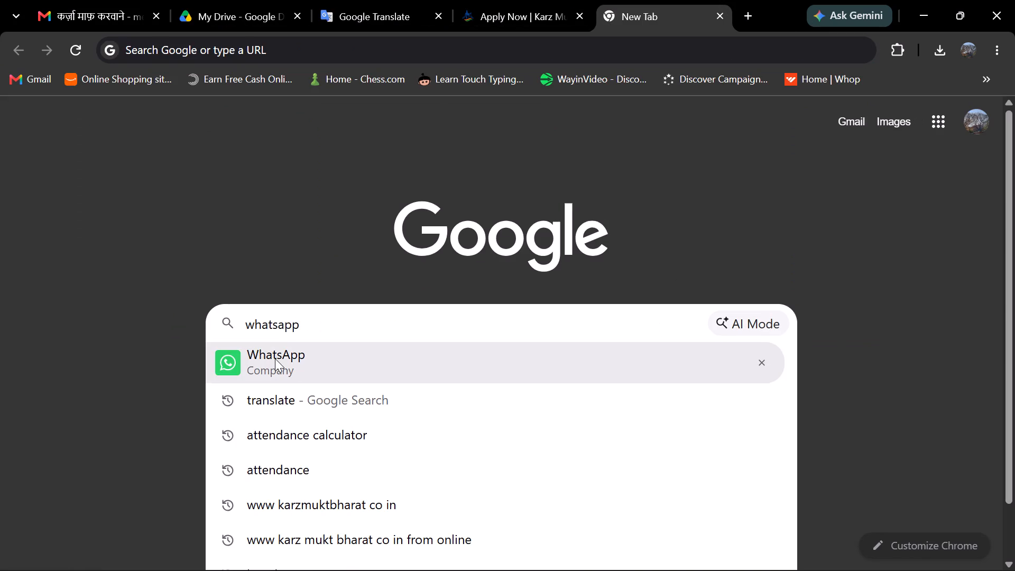